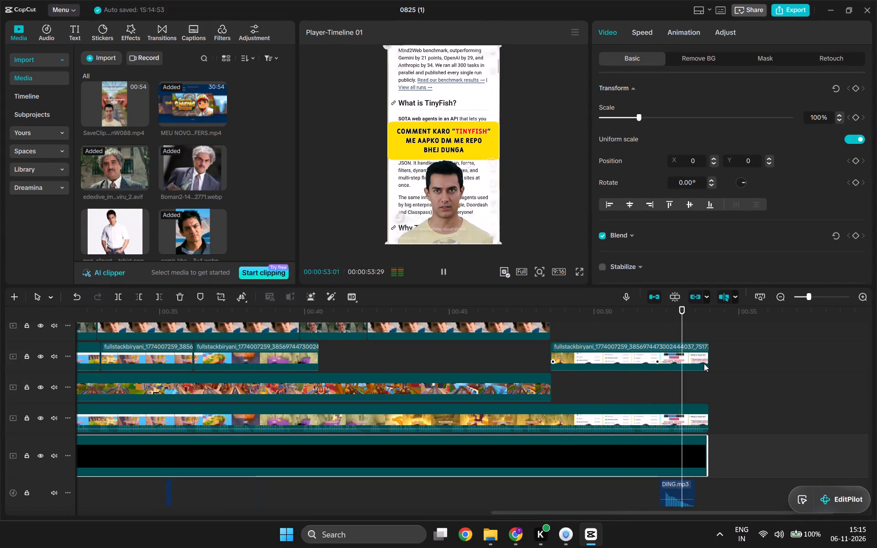
# Duplicate the black overlay compound clip and place the copy directly after the original on the main track.
pyautogui.press('space')
pyautogui.hotkey('ctrl', 'c')
pyautogui.hotkey('ctrl', 'v')
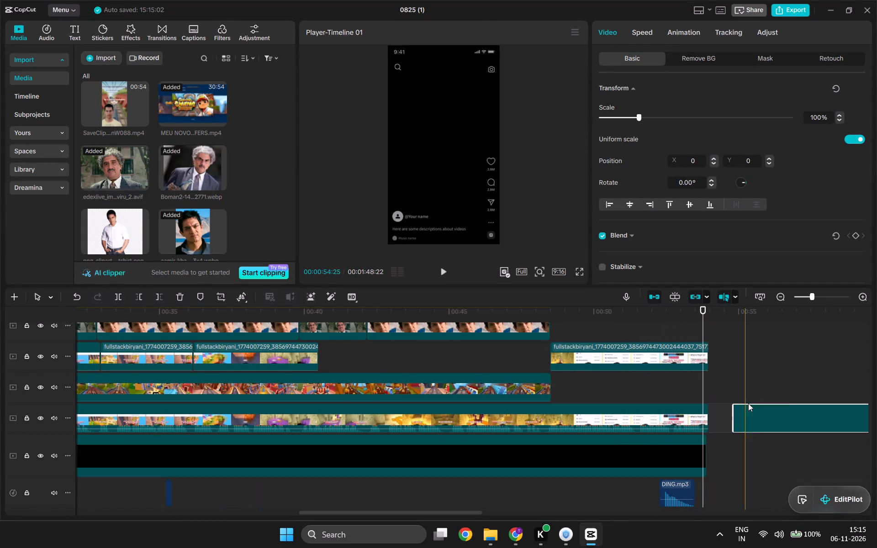
pyautogui.moveTo(761, 423); pyautogui.dragTo(736, 460)
# Trim away everything in the copied compound clip after 00:00:55:00.
pyautogui.moveTo(704, 311); pyautogui.dragTo(750, 317)
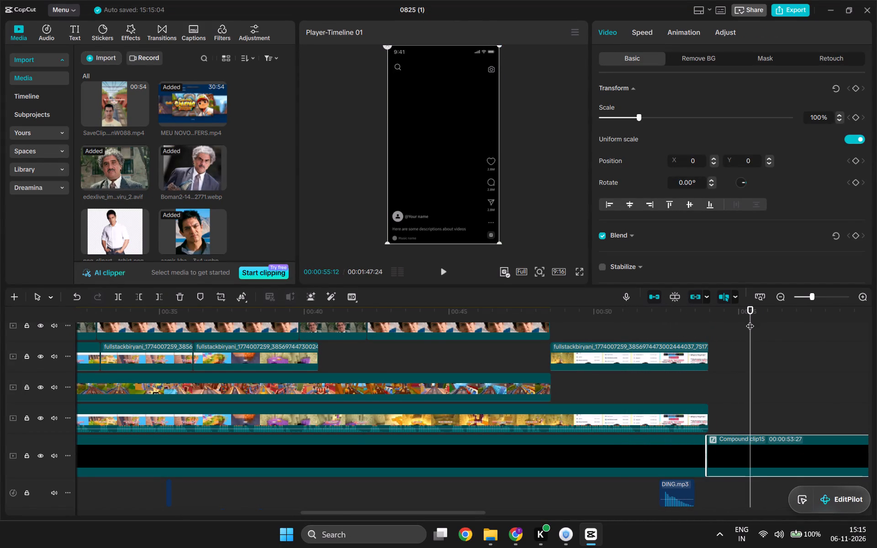
pyautogui.keyDown('ctrl'); pyautogui.scroll(20, 750, 320); pyautogui.keyUp('ctrl')
pyautogui.keyDown('ctrl'); pyautogui.scroll(12, 750, 320); pyautogui.keyUp('ctrl')
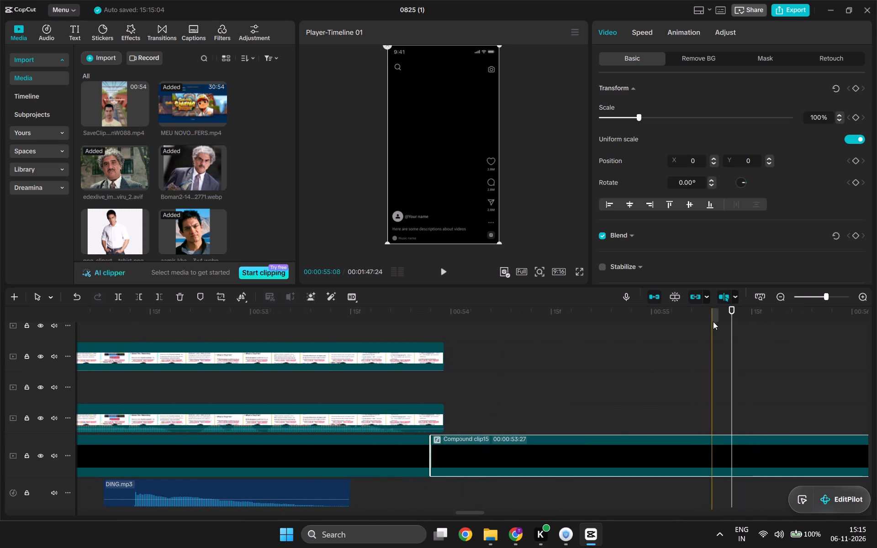
pyautogui.moveTo(726, 312); pyautogui.dragTo(658, 307)
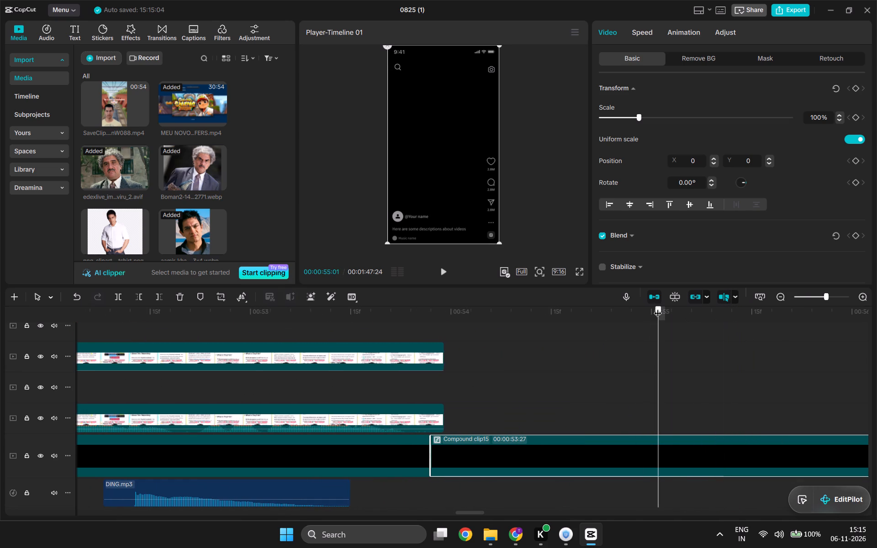
pyautogui.moveTo(658, 307); pyautogui.dragTo(653, 311)
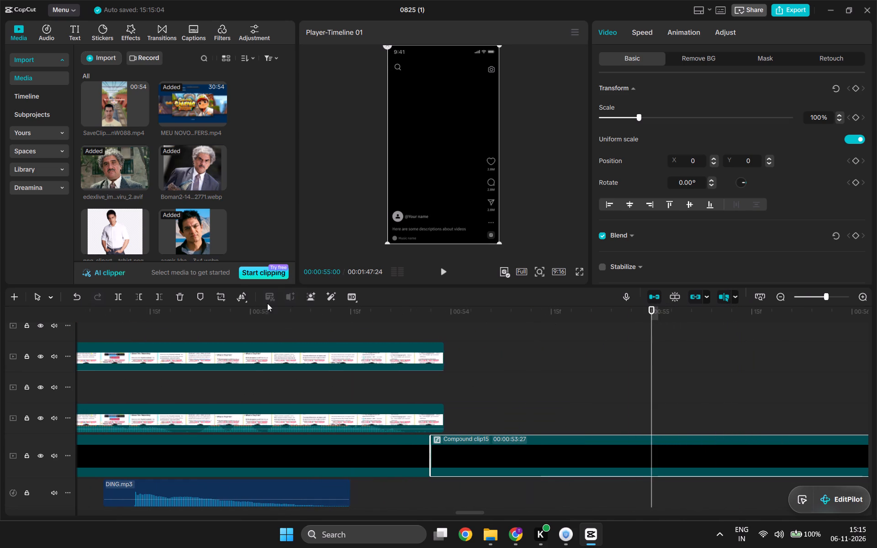
pyautogui.click(161, 299)
# Extend the "comment karo TinyFish" text clip so it ends with the copied compound clip at 00:00:55:00.
pyautogui.scroll(7, 453, 405)
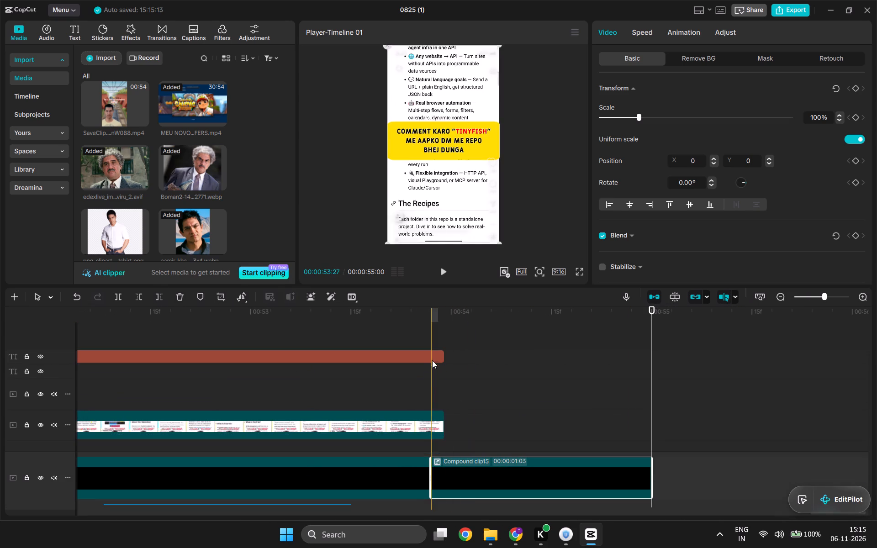
pyautogui.click(433, 355)
pyautogui.moveTo(445, 356); pyautogui.dragTo(649, 356)
# Play back the closing section with the "comment karo TinyFish" text to examine how the video ends.
pyautogui.moveTo(645, 308); pyautogui.dragTo(363, 295)
pyautogui.press('space')
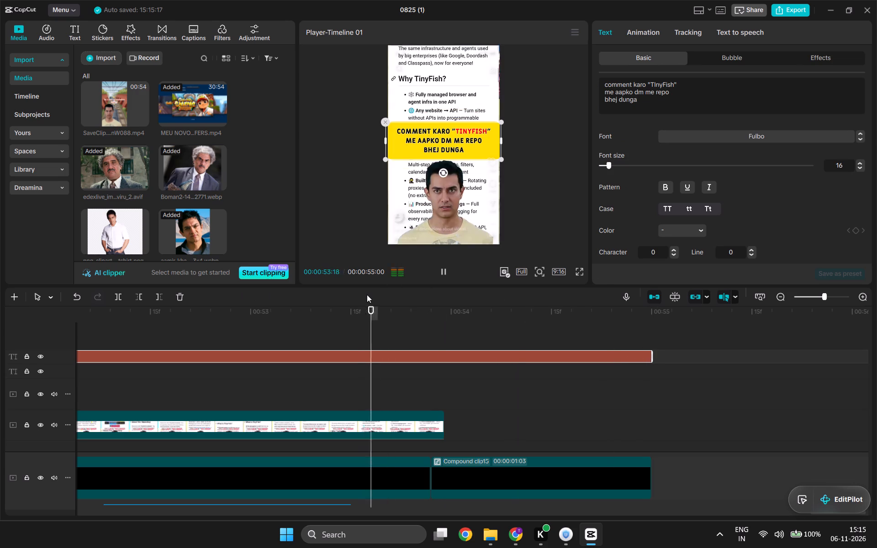
pyautogui.press('space')
pyautogui.moveTo(545, 307); pyautogui.dragTo(527, 311)
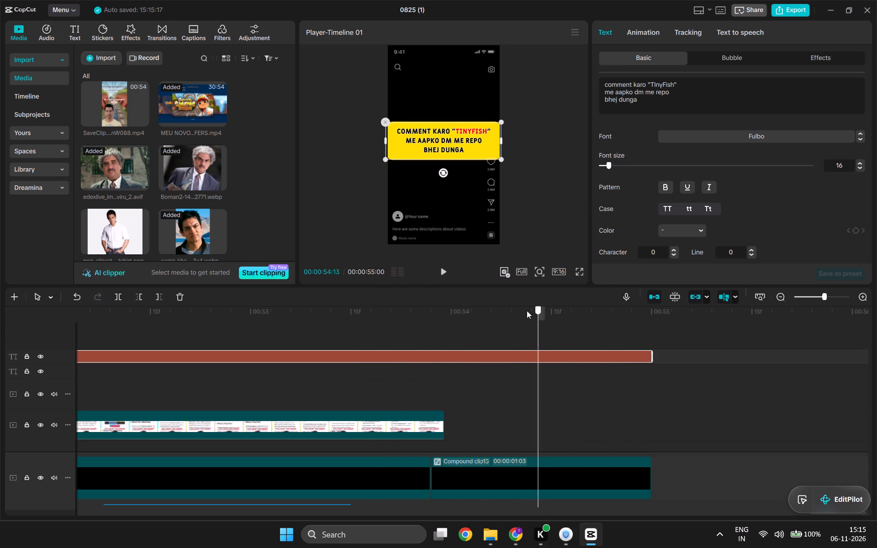
pyautogui.moveTo(527, 311); pyautogui.dragTo(434, 323)
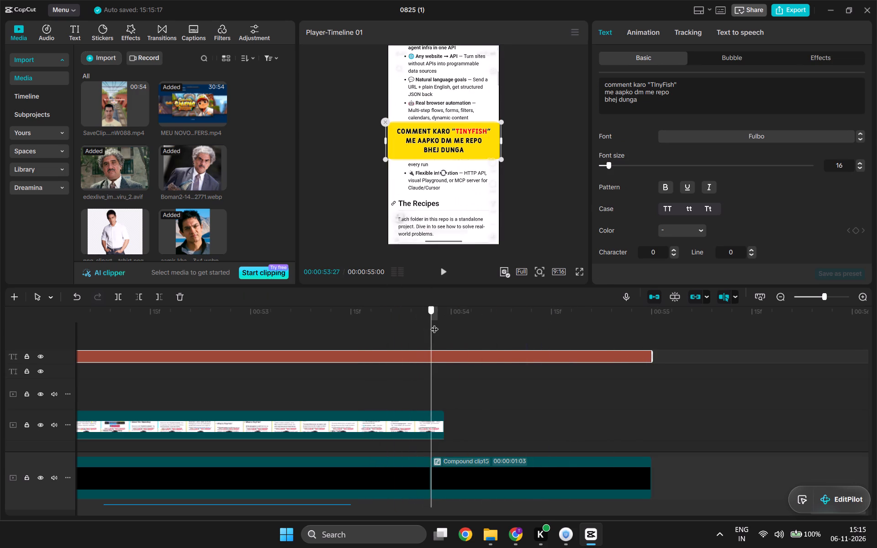
pyautogui.moveTo(434, 323); pyautogui.dragTo(425, 326)
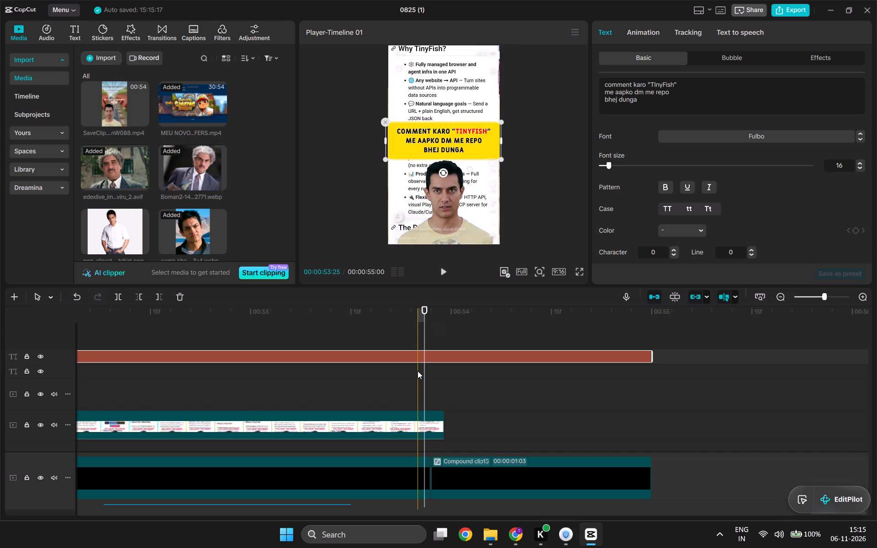
pyautogui.scroll(-2, 417, 371)
pyautogui.keyDown('ctrl'); pyautogui.scroll(-16, 417, 371); pyautogui.keyUp('ctrl')
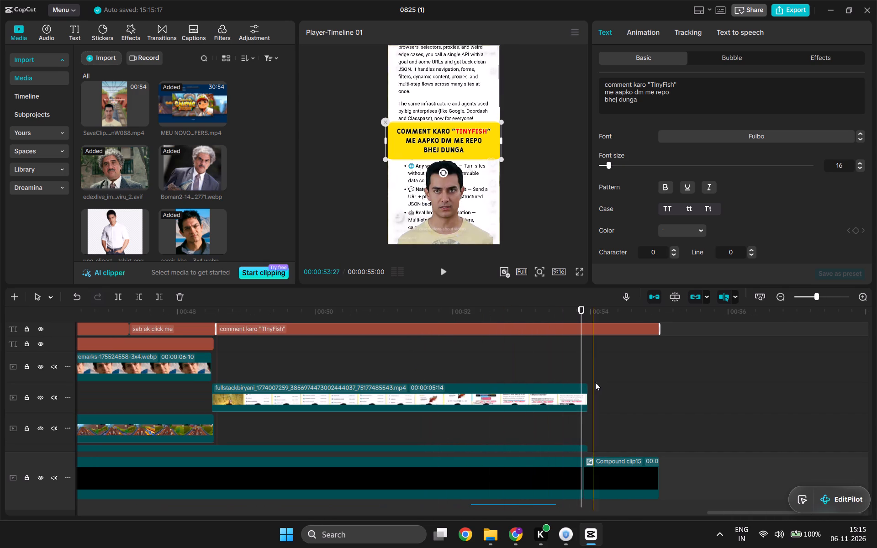
pyautogui.moveTo(576, 311); pyautogui.dragTo(217, 291)
pyautogui.press('space')
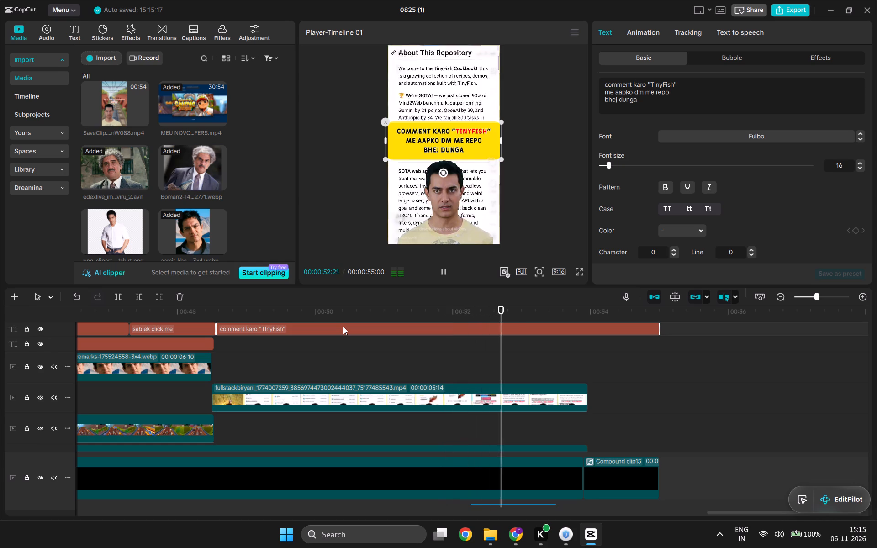
pyautogui.press('space')
pyautogui.press('space')
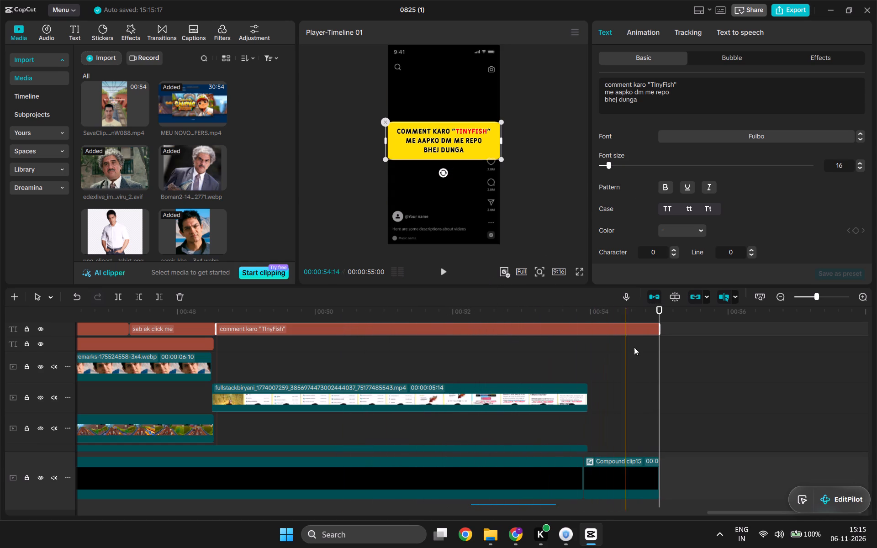
# Lengthen the copied compound clip at the end of the main track and trim its end to 00:00:55:29.
pyautogui.scroll(-3, 660, 359)
pyautogui.click(664, 434)
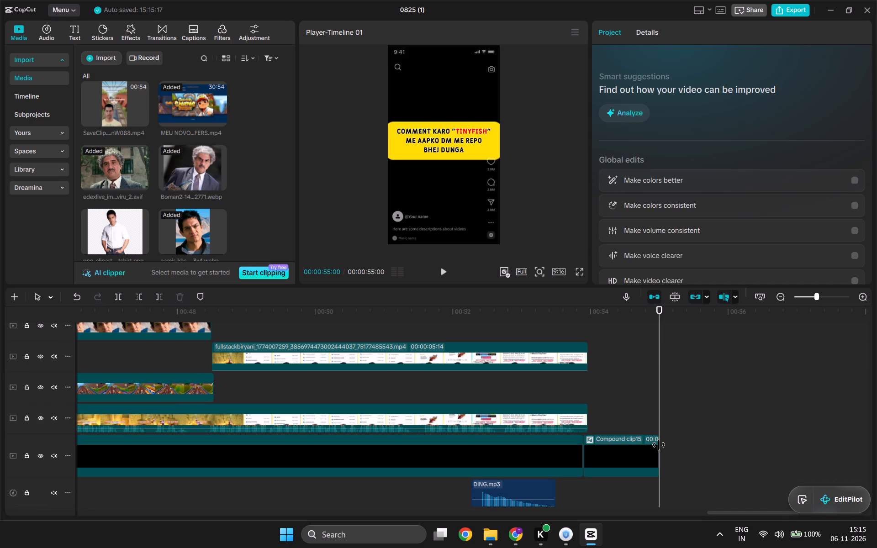
pyautogui.click(658, 445)
pyautogui.moveTo(659, 449); pyautogui.dragTo(731, 465)
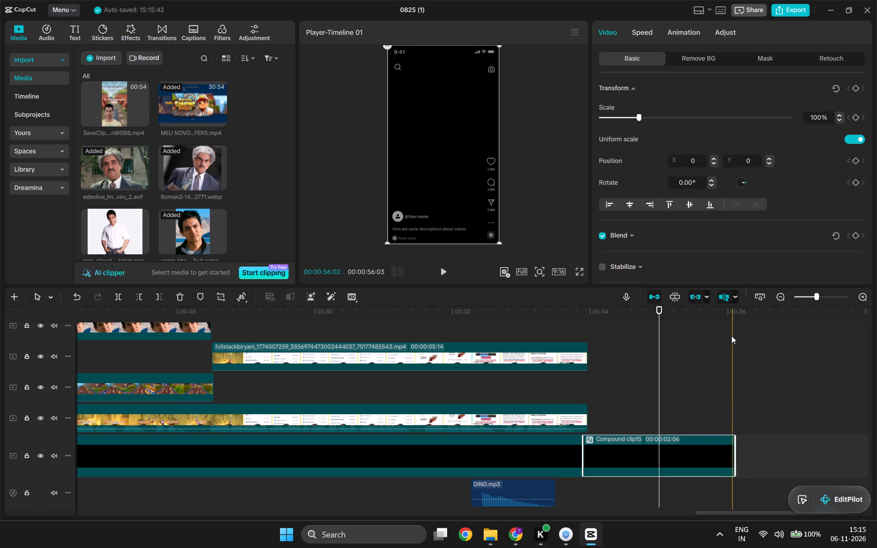
pyautogui.moveTo(731, 335); pyautogui.dragTo(726, 333)
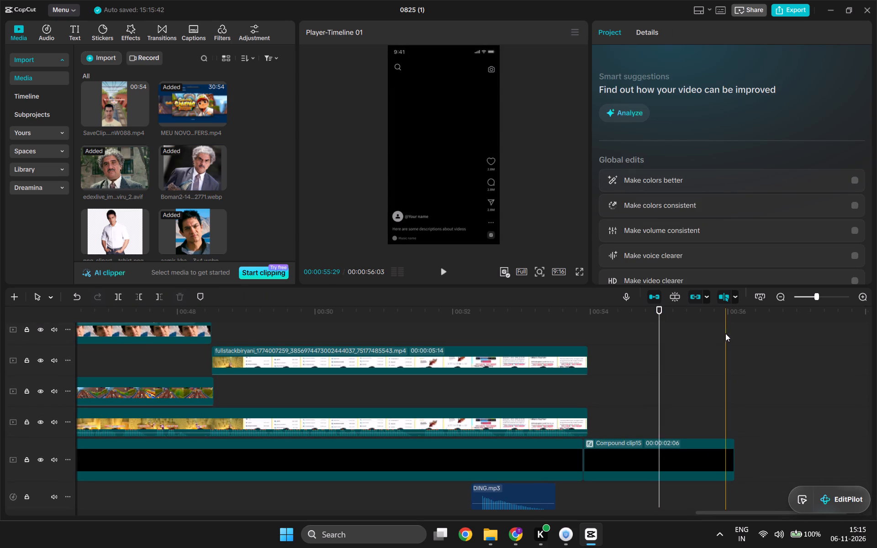
pyautogui.click(724, 338)
pyautogui.click(724, 458)
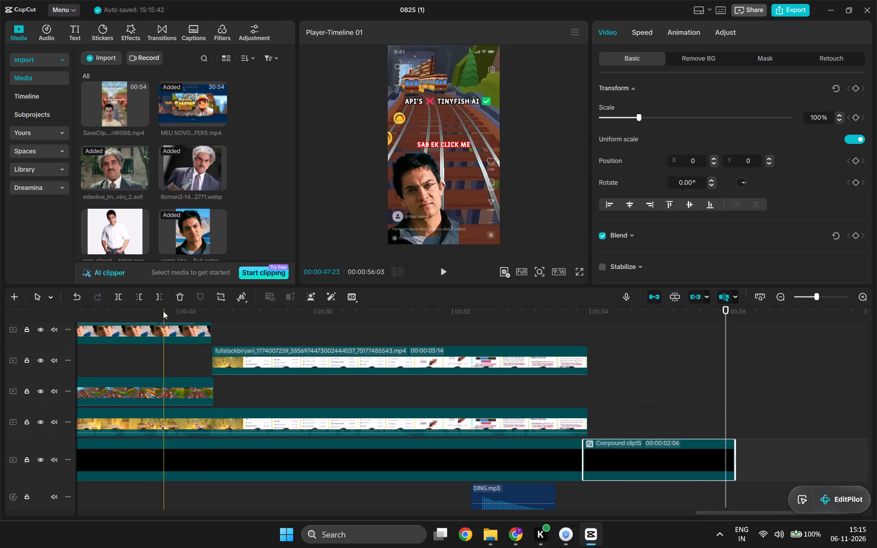
pyautogui.click(162, 300)
# Extend the "comment karo TinyFish" text clip to the new end of the video at 00:00:55:29.
pyautogui.click(574, 373)
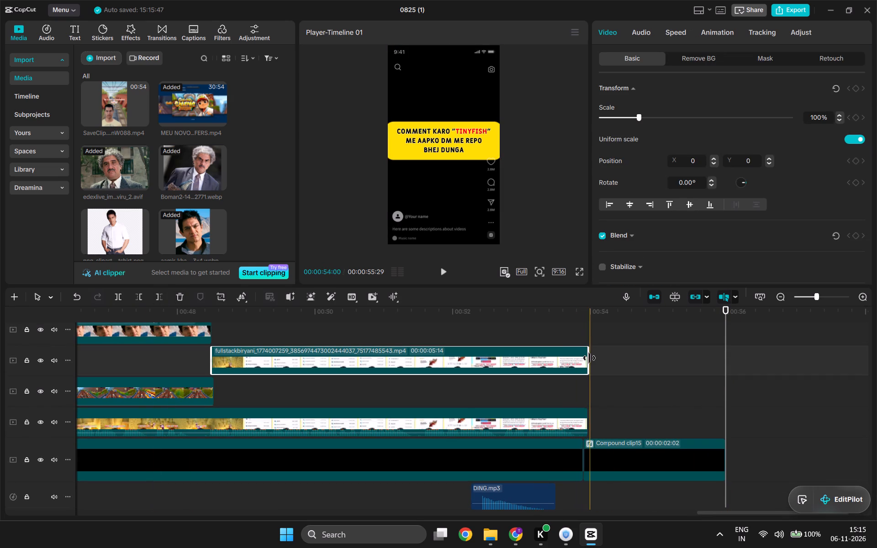
pyautogui.scroll(3, 588, 359)
pyautogui.click(613, 335)
pyautogui.moveTo(660, 334); pyautogui.dragTo(724, 336)
# Review the edit by playing the ending and the opening, and scrubbing through the middle of the timeline.
pyautogui.scroll(-4, 732, 361)
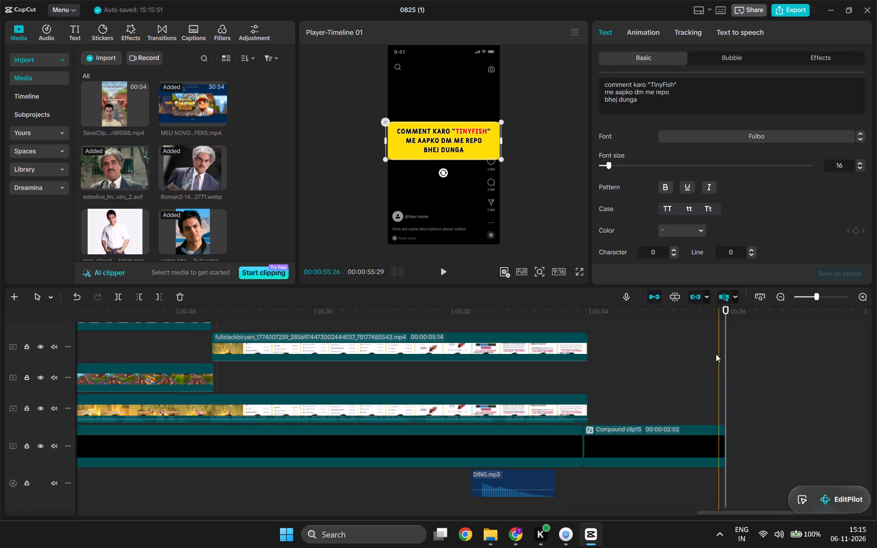
pyautogui.moveTo(692, 313); pyautogui.dragTo(386, 308)
pyautogui.press('space')
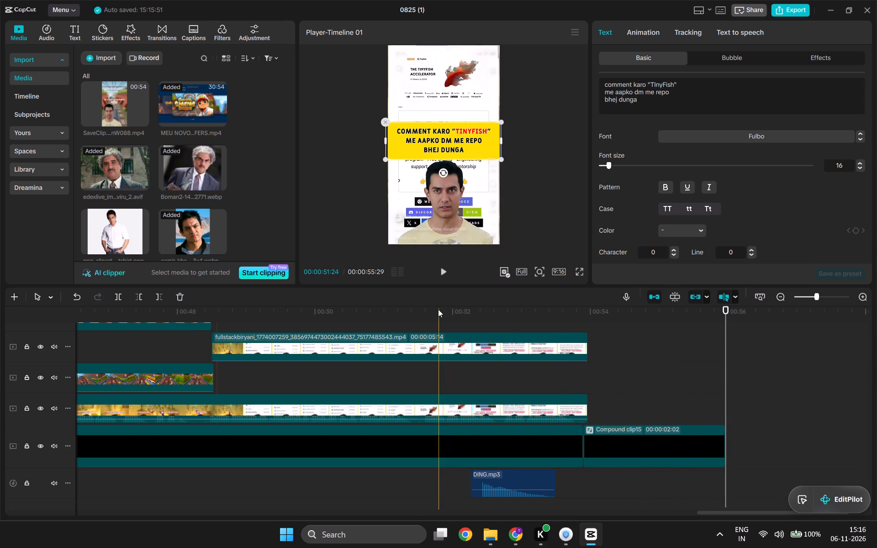
pyautogui.moveTo(438, 309); pyautogui.dragTo(0, 246)
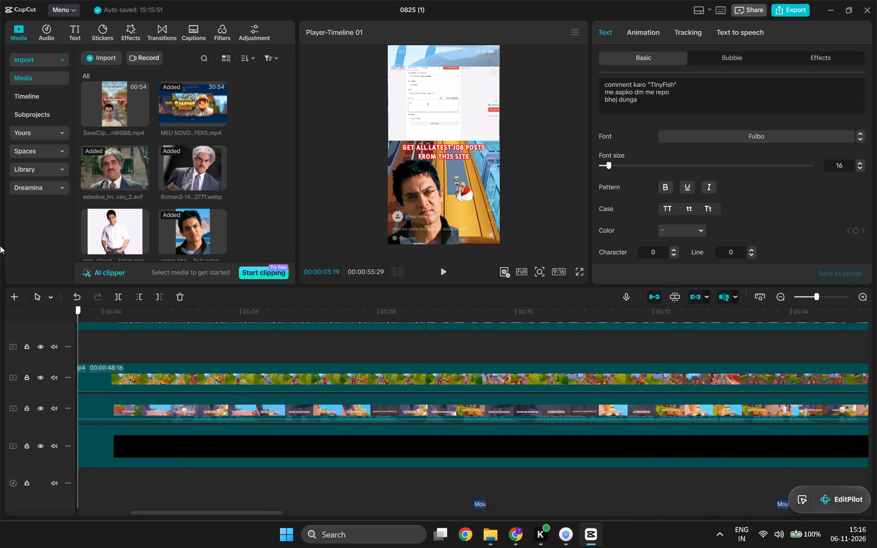
pyautogui.moveTo(0, 246); pyautogui.dragTo(0, 274)
pyautogui.press('space')
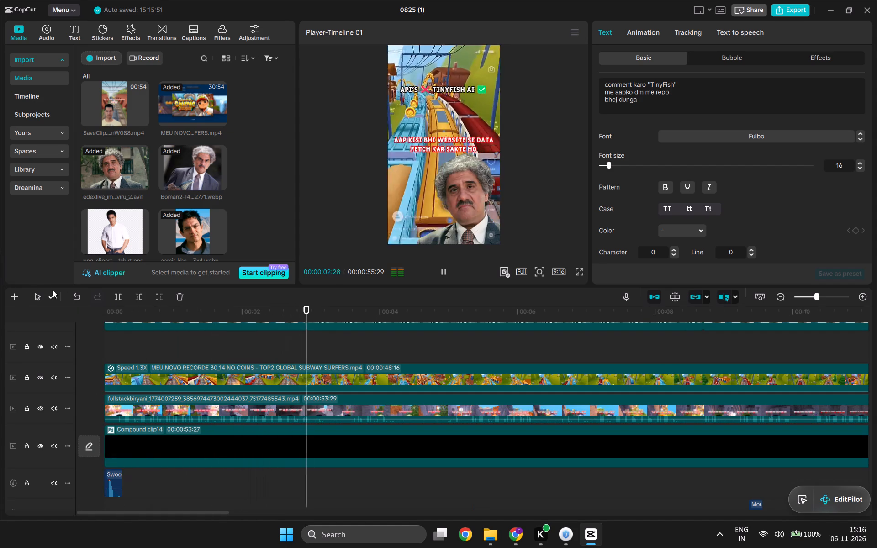
pyautogui.moveTo(392, 307); pyautogui.dragTo(876, 286)
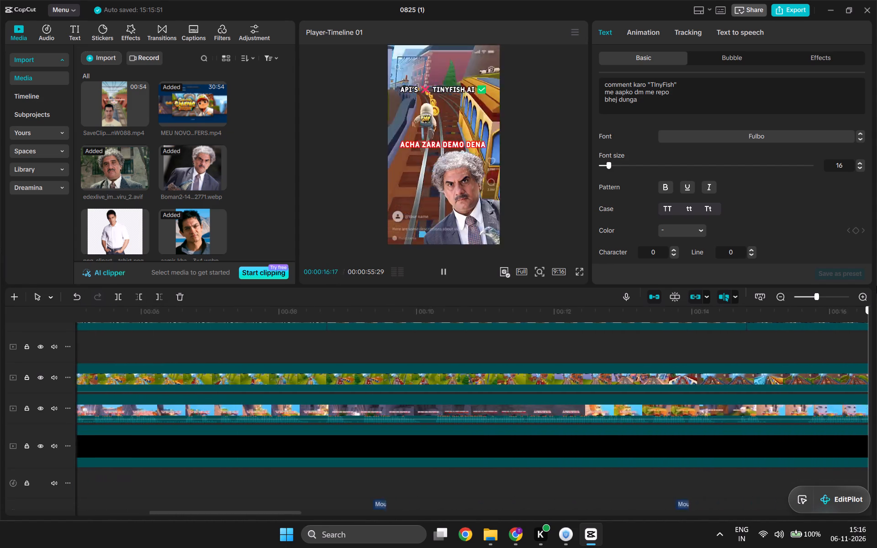
pyautogui.moveTo(876, 286); pyautogui.dragTo(876, 280)
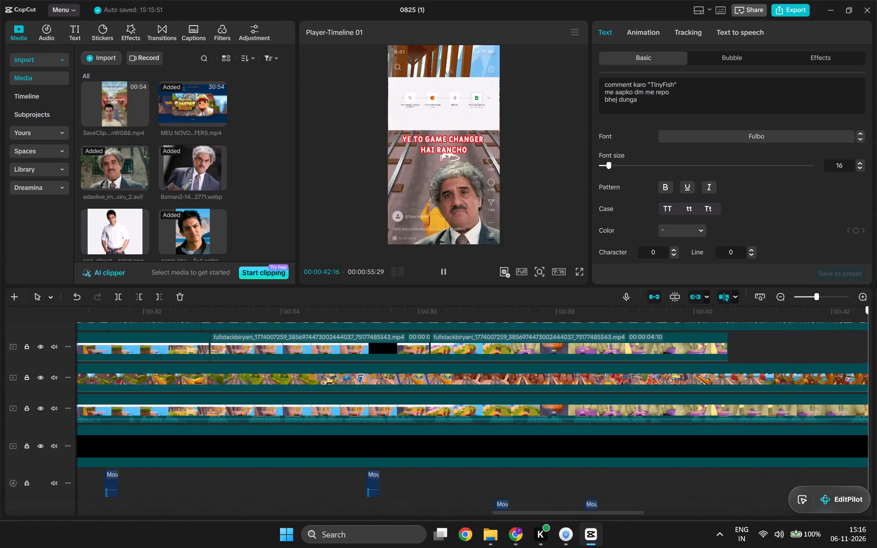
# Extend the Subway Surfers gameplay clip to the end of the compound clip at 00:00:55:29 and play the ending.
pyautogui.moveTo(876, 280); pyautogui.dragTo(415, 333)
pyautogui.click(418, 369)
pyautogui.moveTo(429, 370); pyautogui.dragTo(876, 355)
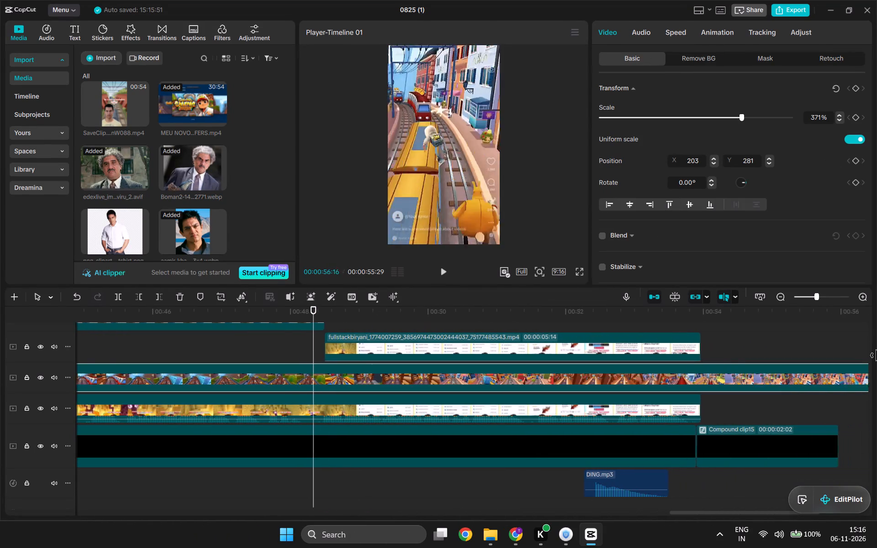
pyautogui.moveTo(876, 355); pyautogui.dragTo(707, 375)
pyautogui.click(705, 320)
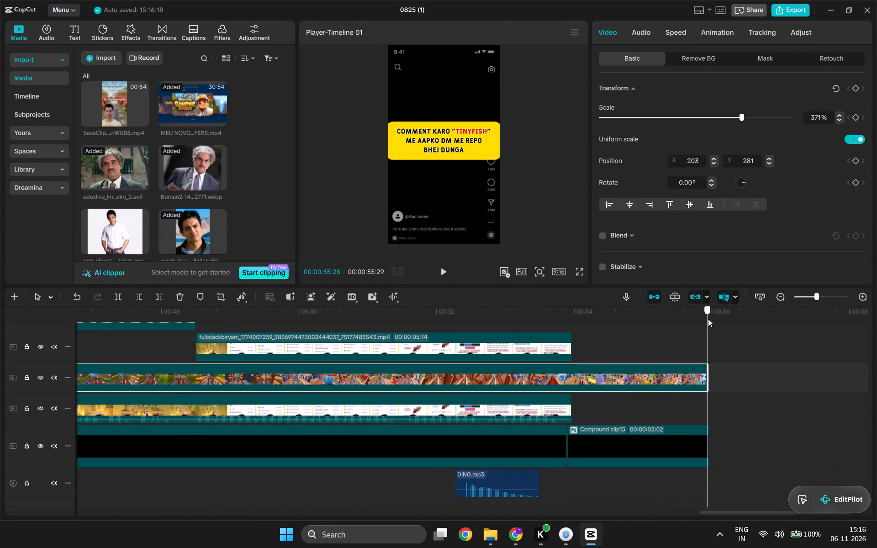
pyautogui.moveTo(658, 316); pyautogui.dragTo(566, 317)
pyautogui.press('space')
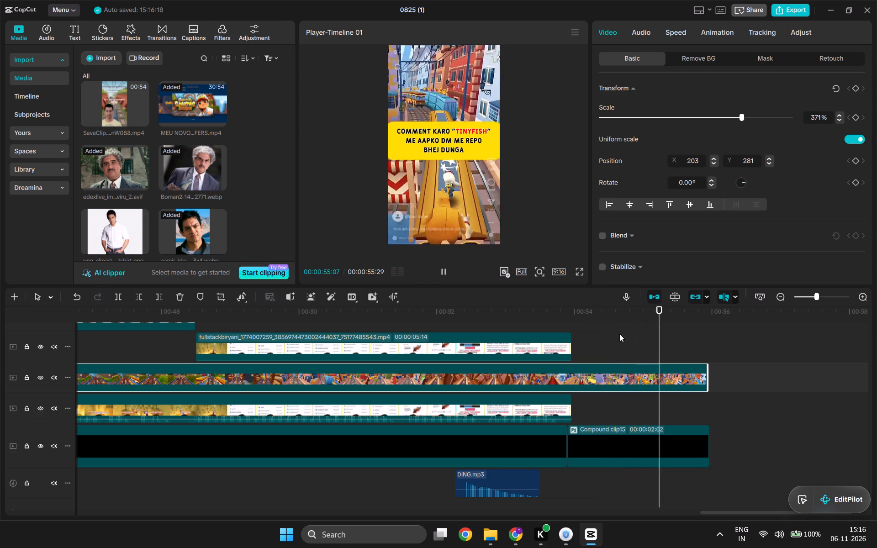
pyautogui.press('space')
# Cut the gameplay clip's end back to 00:00:48:15, where the TinyFish repository screen clip begins.
pyautogui.moveTo(581, 322); pyautogui.dragTo(239, 324)
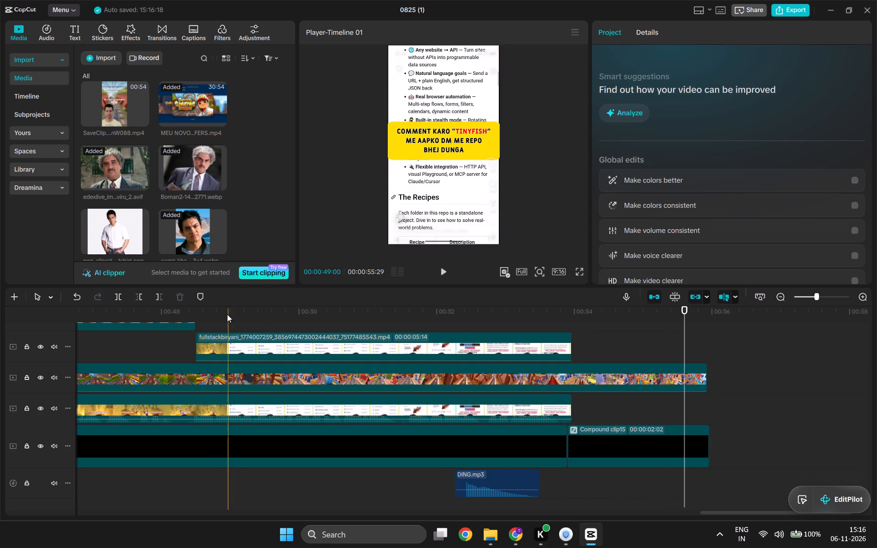
pyautogui.moveTo(226, 314); pyautogui.dragTo(196, 313)
pyautogui.click(201, 378)
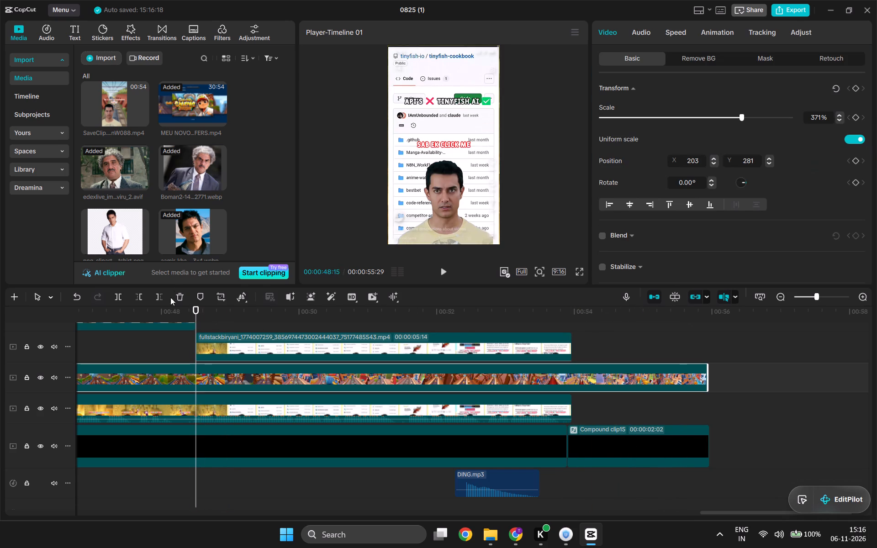
pyautogui.click(162, 299)
# Play the video from the start to examine the opening dialogue, captions and swoosh sound.
pyautogui.moveTo(195, 315); pyautogui.dragTo(0, 263)
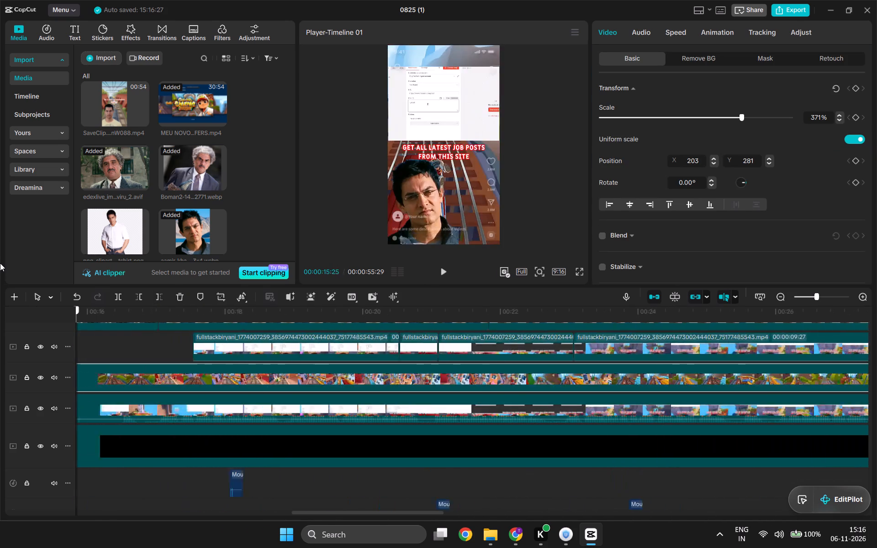
pyautogui.moveTo(0, 263); pyautogui.dragTo(0, 279)
pyautogui.press('space')
pyautogui.press('space')
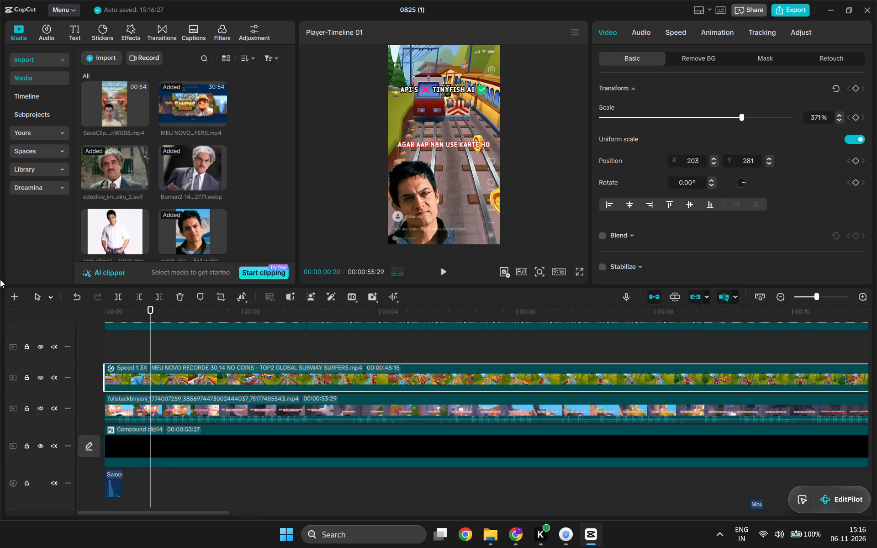
pyautogui.press('space')
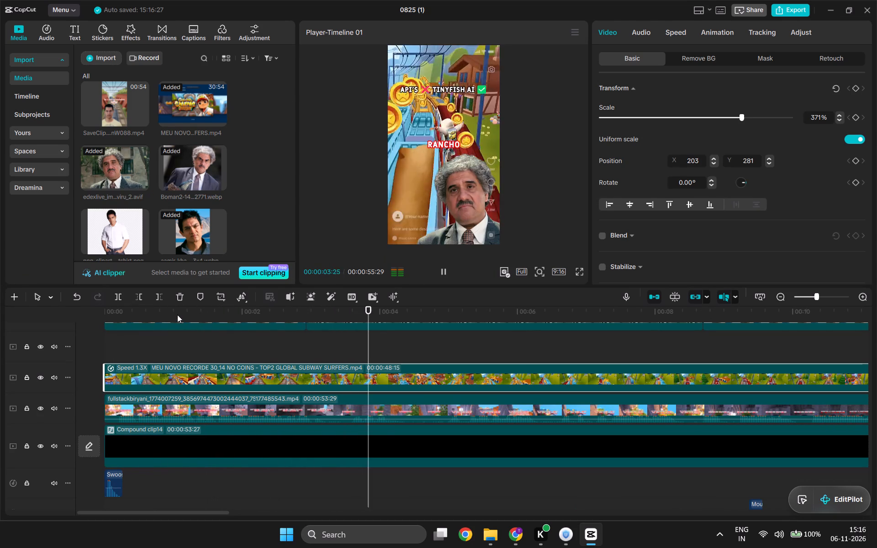
pyautogui.keyDown('ctrl'); pyautogui.scroll(11, 162, 317); pyautogui.keyUp('ctrl')
pyautogui.moveTo(216, 313); pyautogui.dragTo(0, 294)
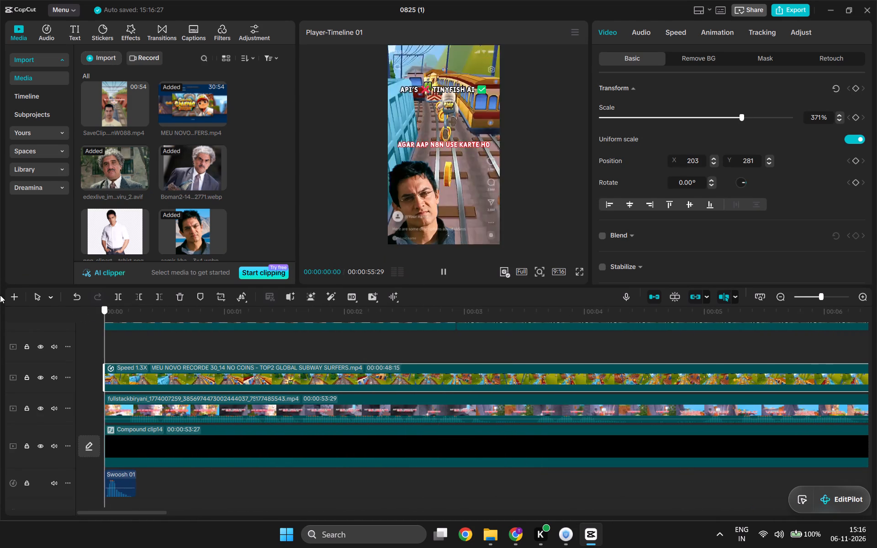
pyautogui.press('space')
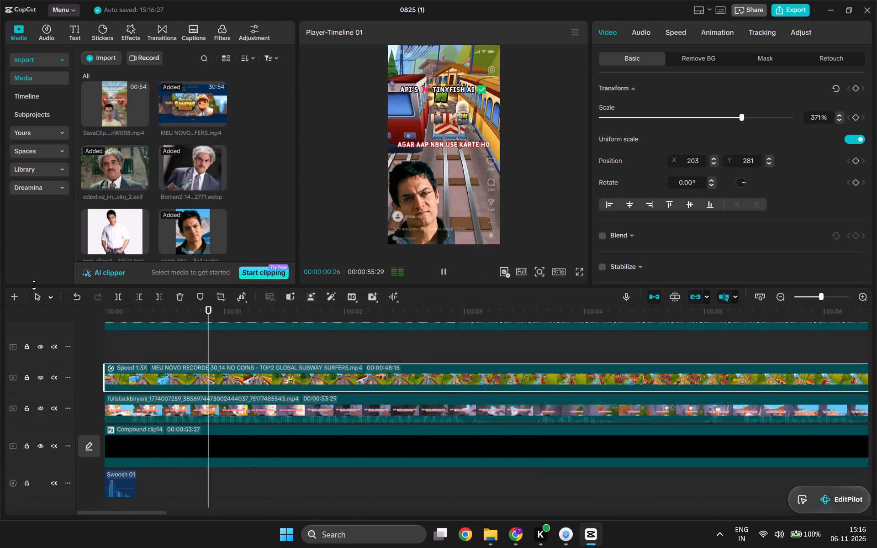
pyautogui.press('space')
pyautogui.moveTo(126, 313); pyautogui.dragTo(83, 313)
pyautogui.press('space')
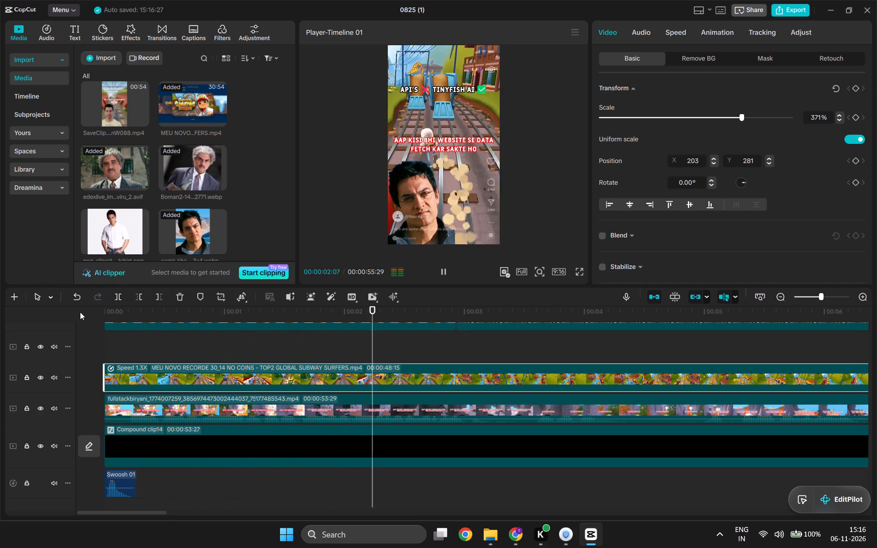
# Replay the video repeatedly from the start to examine the opening dialogue and captions up to about 10 seconds.
pyautogui.press('space')
pyautogui.moveTo(110, 312); pyautogui.dragTo(101, 315)
pyautogui.press('space')
pyautogui.press('space')
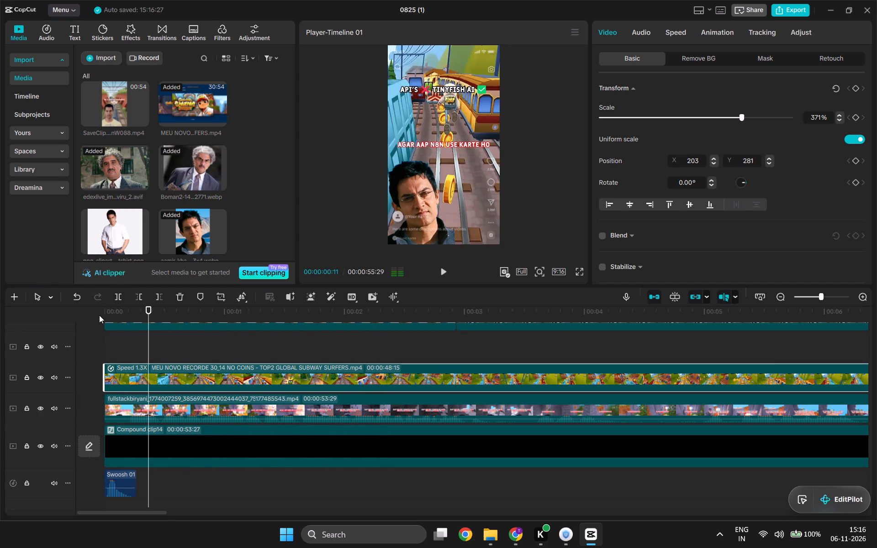
pyautogui.moveTo(121, 311); pyautogui.dragTo(102, 312)
pyautogui.press('space')
pyautogui.press('space')
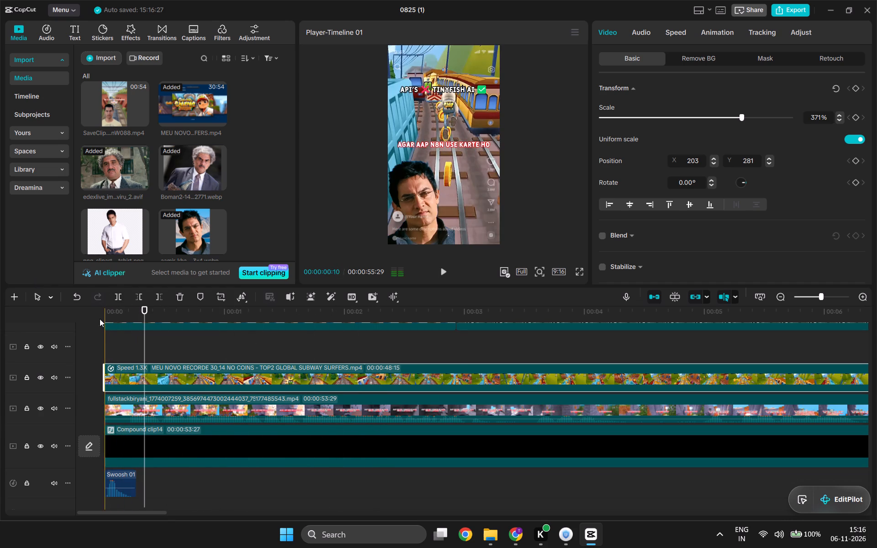
pyautogui.moveTo(143, 313); pyautogui.dragTo(129, 316)
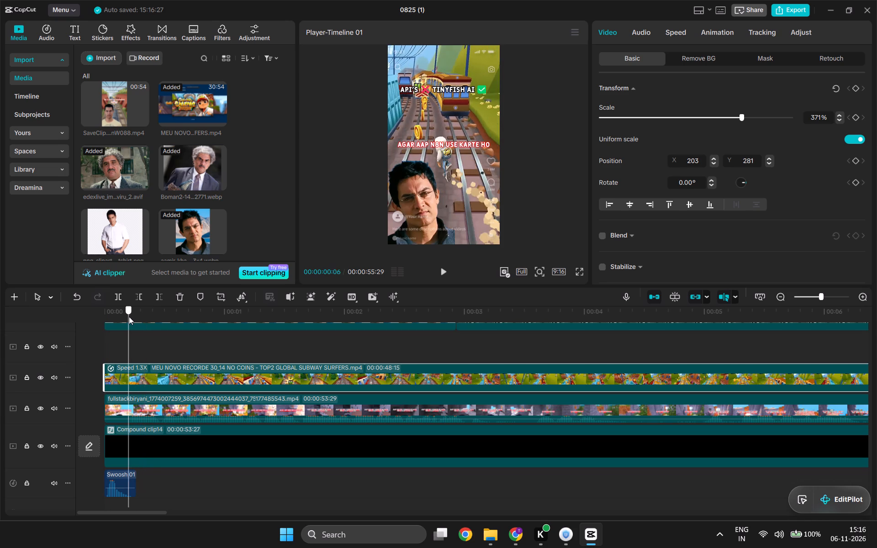
pyautogui.moveTo(129, 316); pyautogui.dragTo(98, 312)
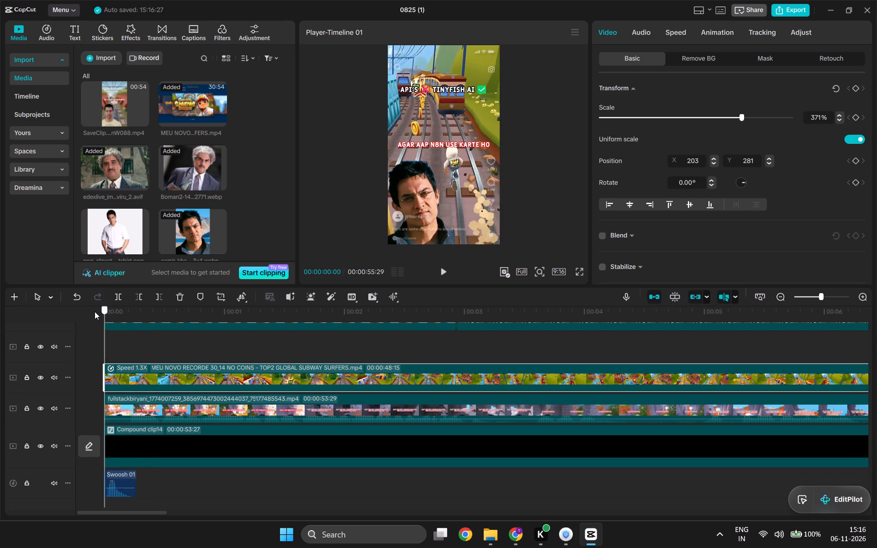
pyautogui.press('space')
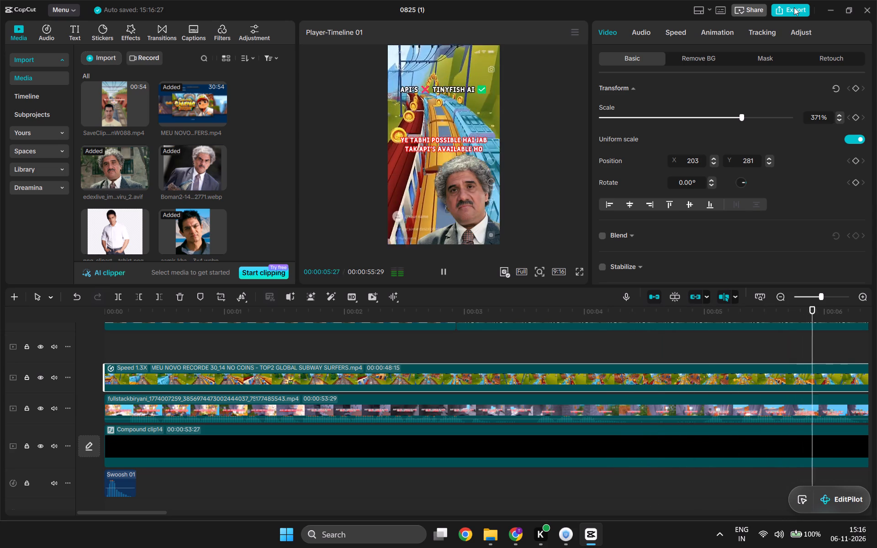
pyautogui.scroll(6, 631, 368)
pyautogui.keyDown('ctrl'); pyautogui.scroll(-7, 250, 385); pyautogui.keyUp('ctrl')
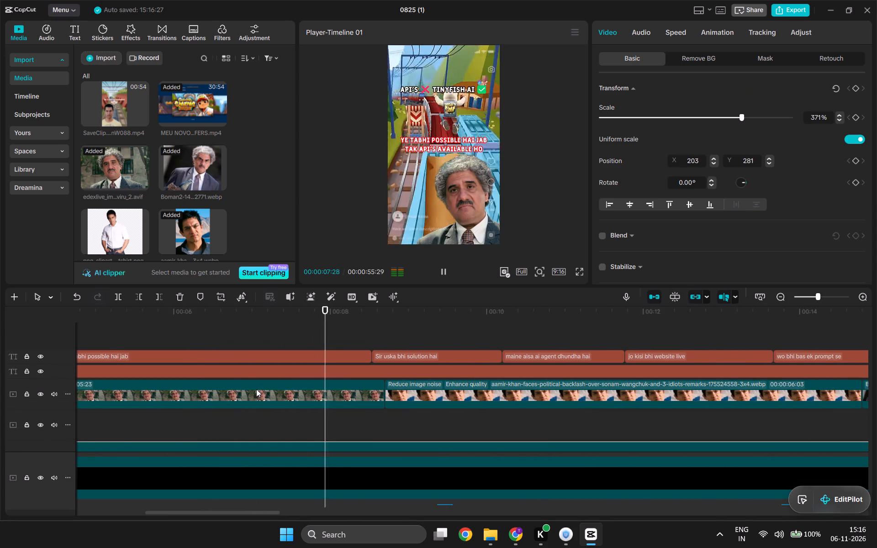
pyautogui.keyDown('ctrl'); pyautogui.scroll(-10, 256, 389); pyautogui.keyUp('ctrl')
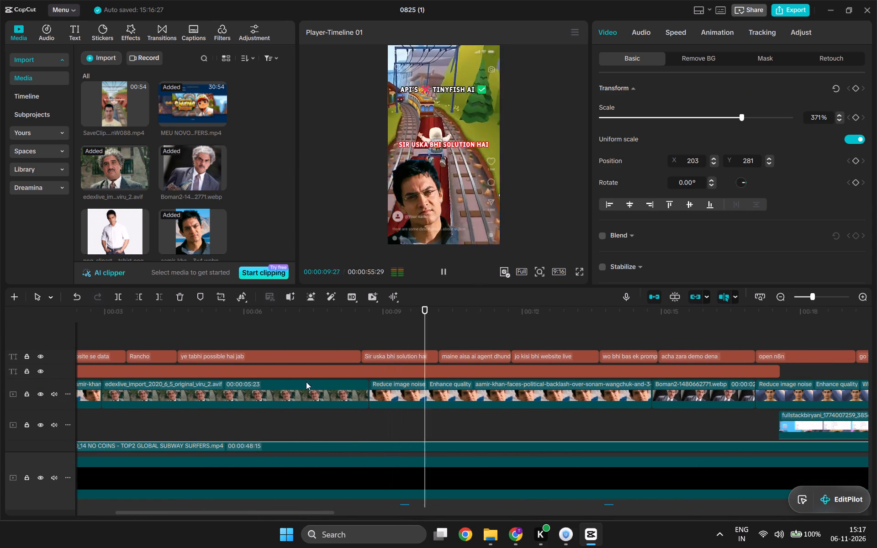
# Export the video as "Tiny fish updated" at 60fps and close the export window once it is saved.
pyautogui.click(787, 11)
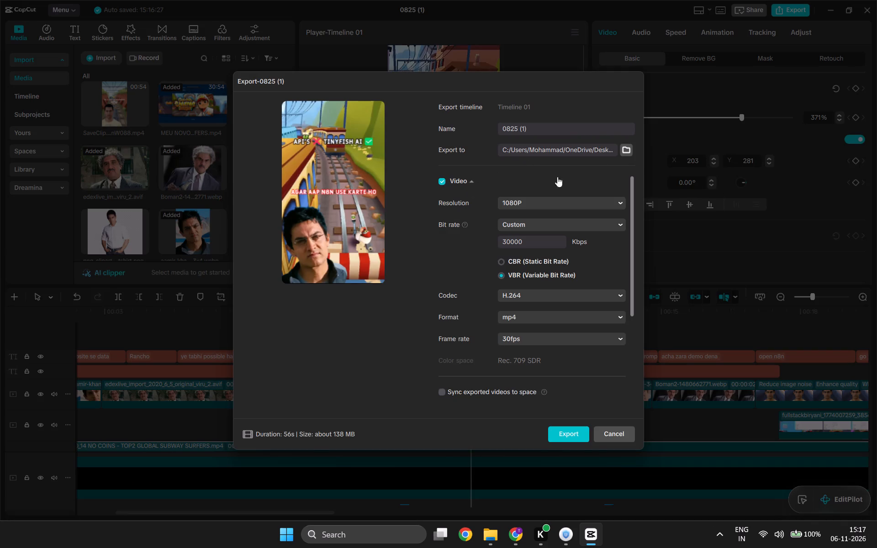
pyautogui.moveTo(560, 130); pyautogui.dragTo(459, 127)
pyautogui.write('Tiny fish updated')
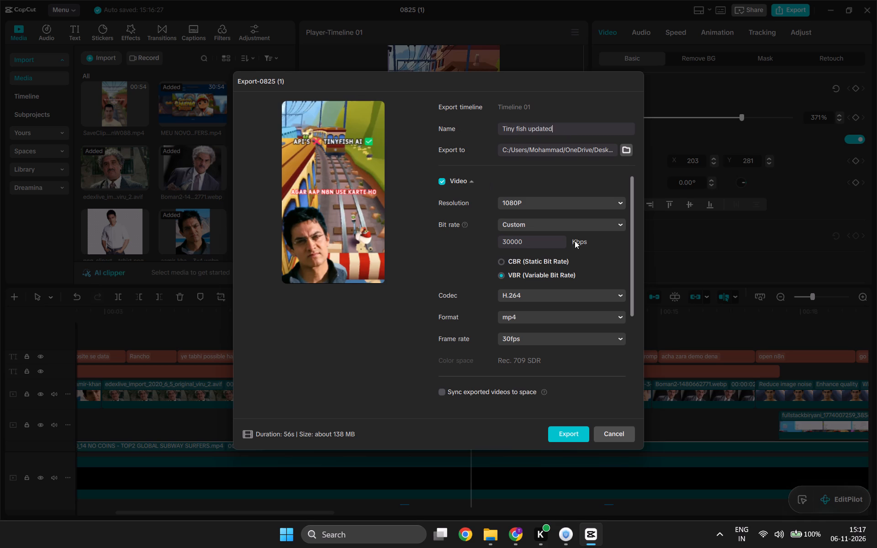
pyautogui.click(560, 332)
pyautogui.click(559, 337)
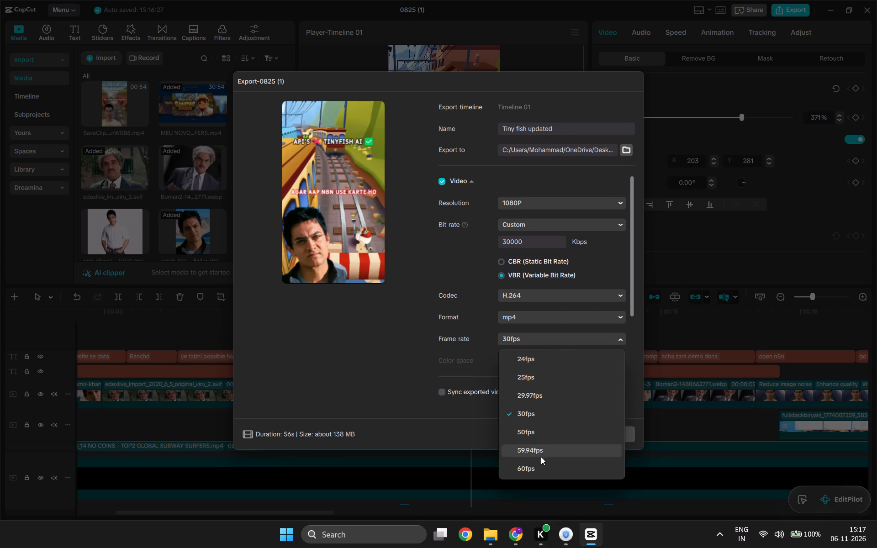
pyautogui.click(537, 465)
pyautogui.scroll(-1, 574, 361)
pyautogui.scroll(1, 574, 361)
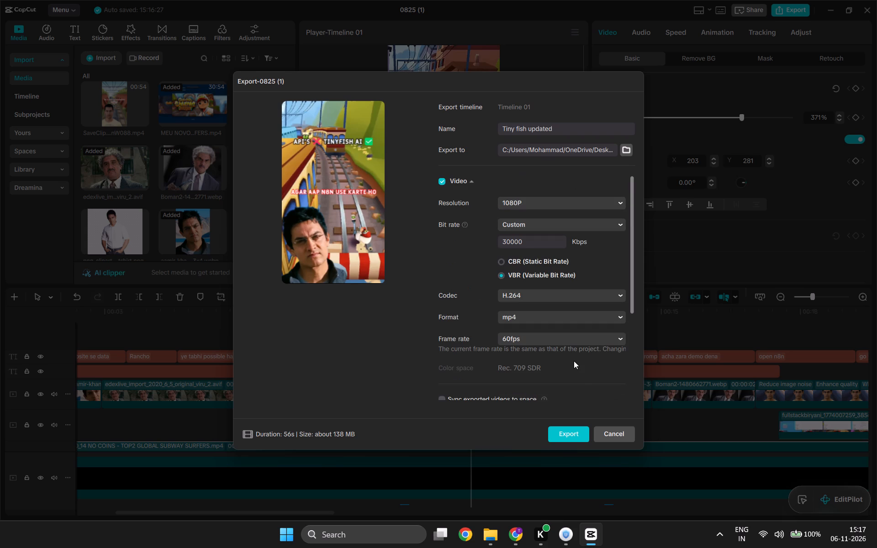
pyautogui.scroll(-3, 561, 343)
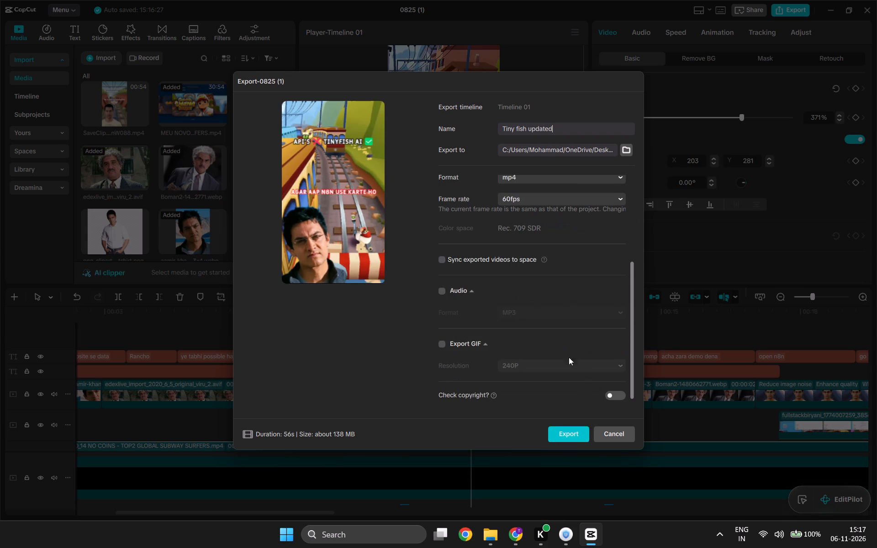
pyautogui.scroll(-3, 586, 383)
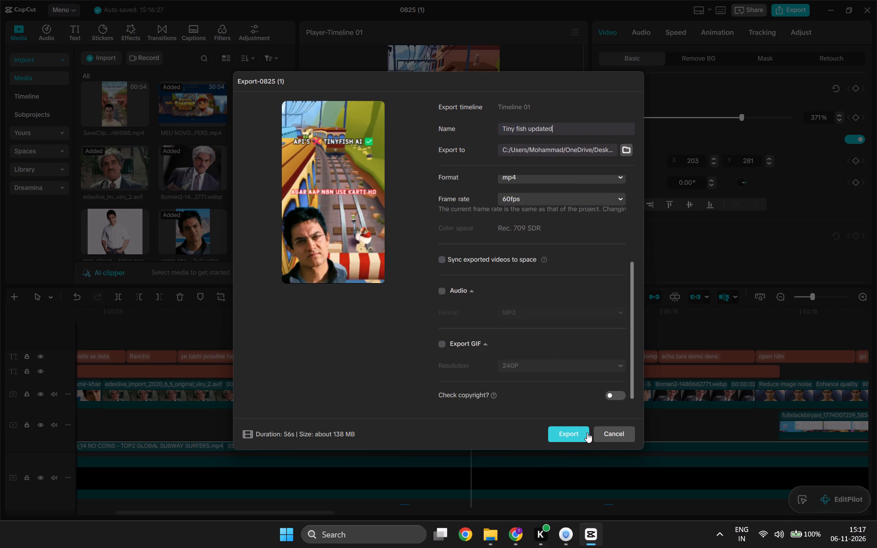
pyautogui.click(587, 432)
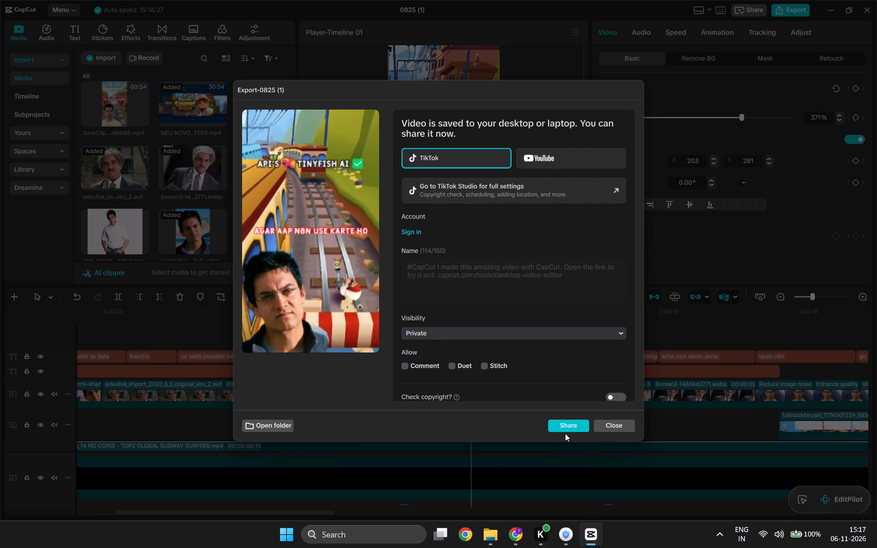
pyautogui.click(602, 427)
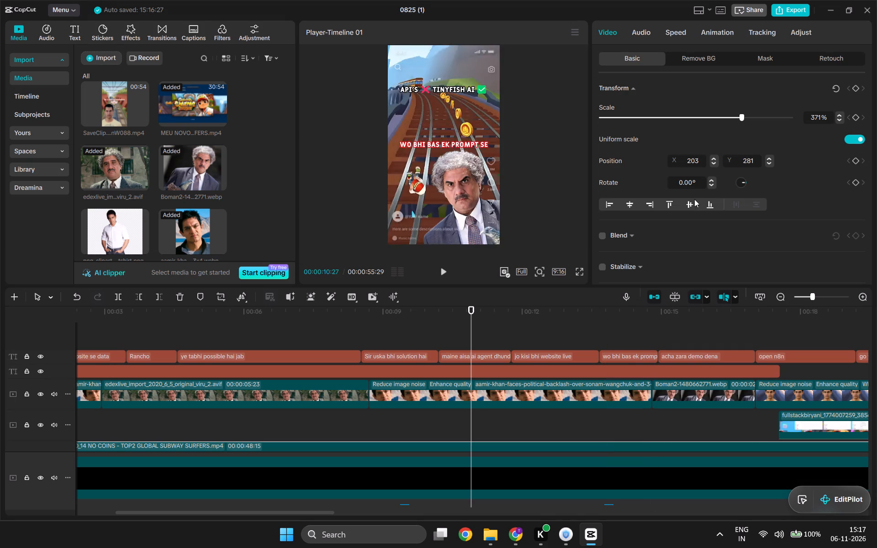
# Close the current project and open project 0930, skipping the relinking of its missing media.
pyautogui.click(861, 7)
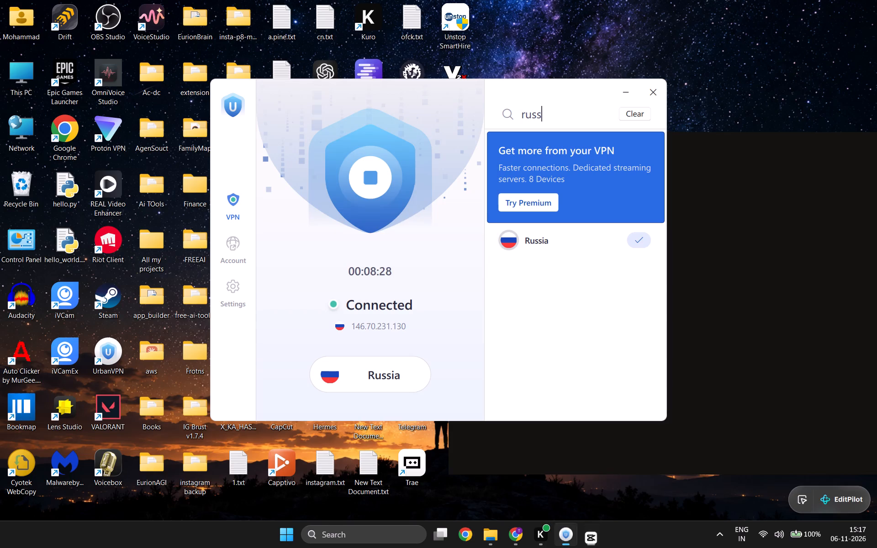
pyautogui.scroll(-2, 287, 354)
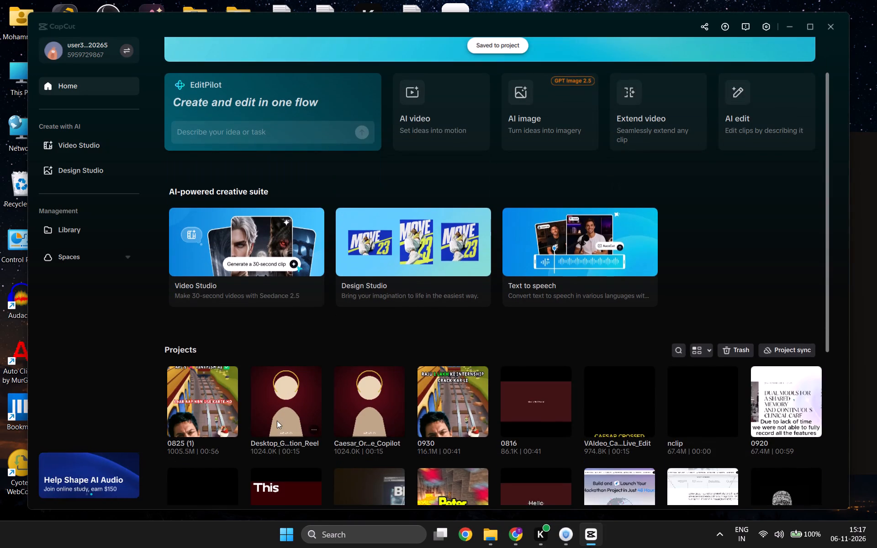
pyautogui.scroll(-2, 277, 421)
pyautogui.click(446, 336)
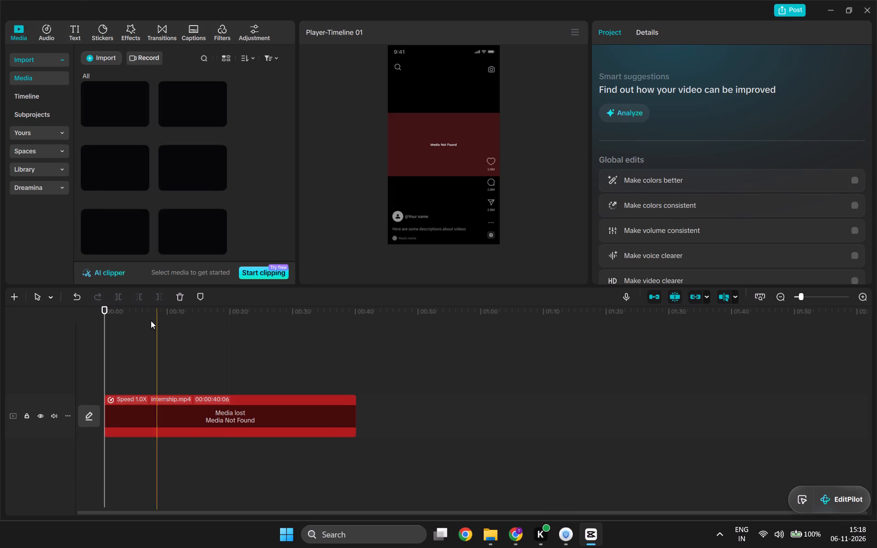
pyautogui.click(199, 409)
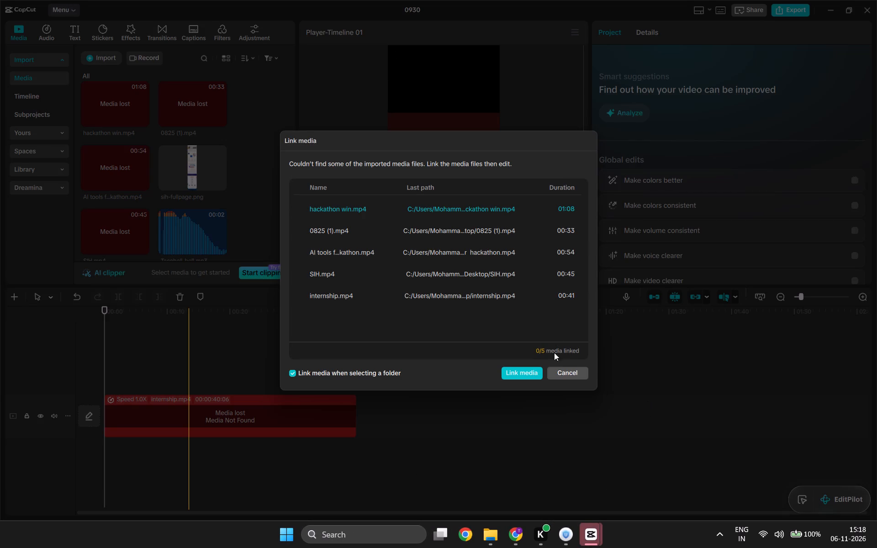
pyautogui.click(570, 367)
pyautogui.click(570, 379)
# Delete the lost internship.mp4 clip from the timeline.
pyautogui.click(262, 433)
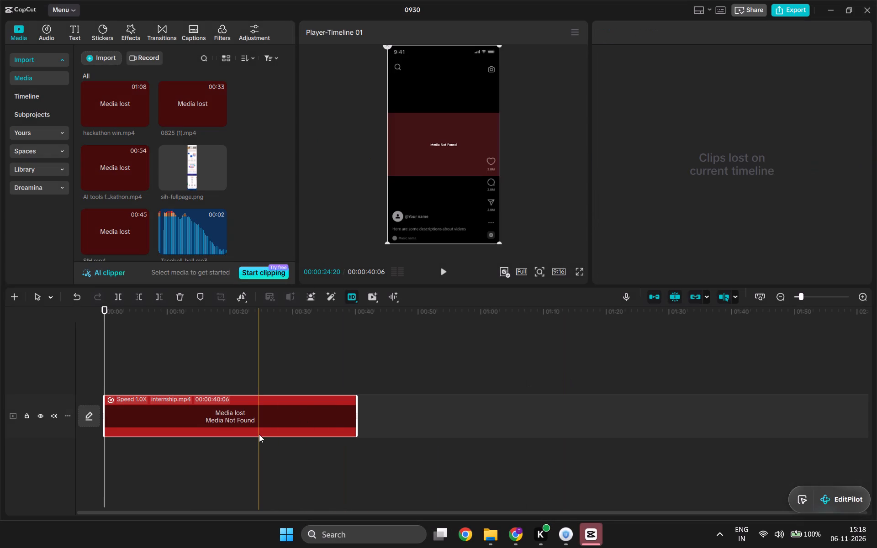
pyautogui.press('Delete')
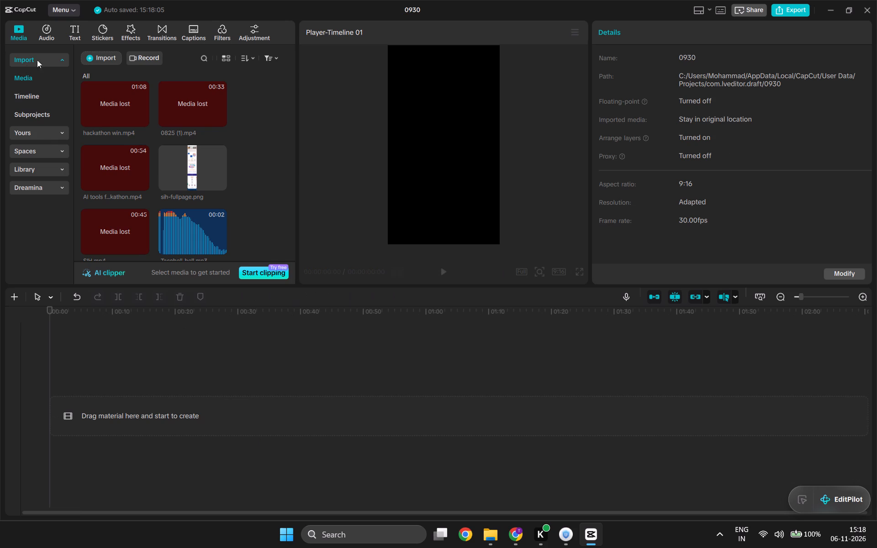
# Import "AI tools for hackathon.mp4" from the Downloads folder and place it at the start of the empty timeline.
pyautogui.click(97, 62)
pyautogui.click(106, 82)
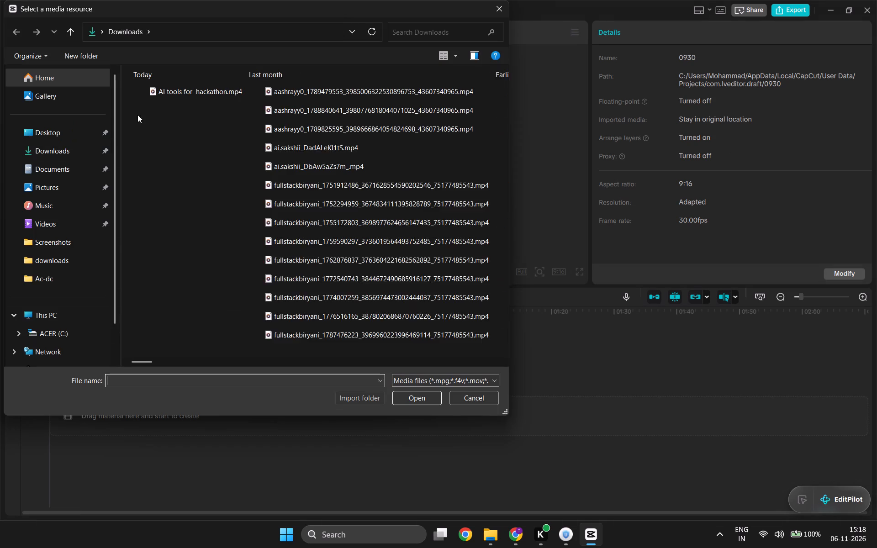
pyautogui.click(164, 95)
pyautogui.click(410, 400)
pyautogui.moveTo(189, 223); pyautogui.dragTo(170, 268)
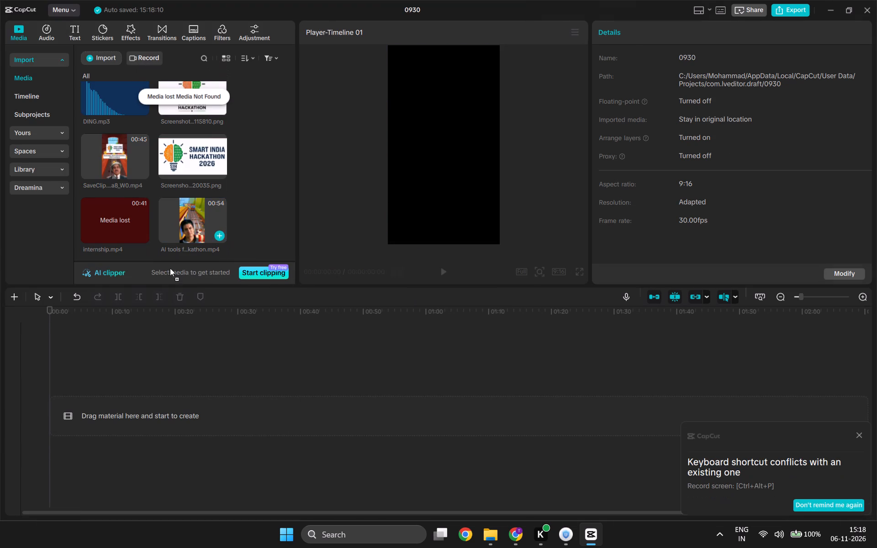
pyautogui.moveTo(170, 268); pyautogui.dragTo(98, 401)
# Play the first few seconds of the hackathon clip and look over its available clip actions.
pyautogui.click(444, 269)
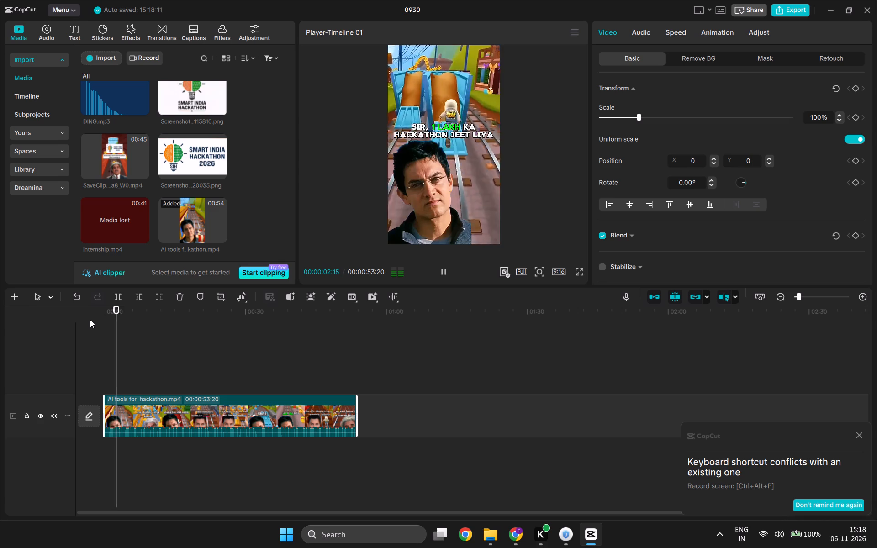
pyautogui.rightClick(209, 410)
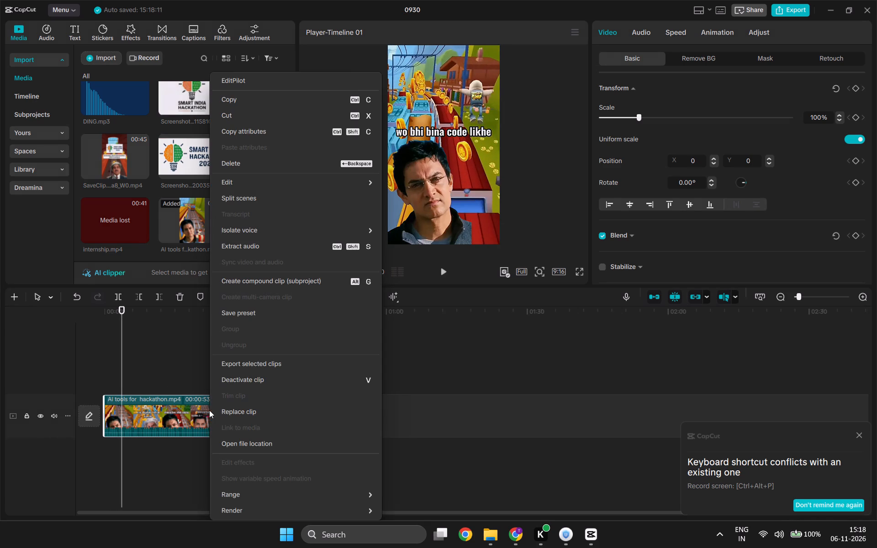
pyautogui.click(132, 329)
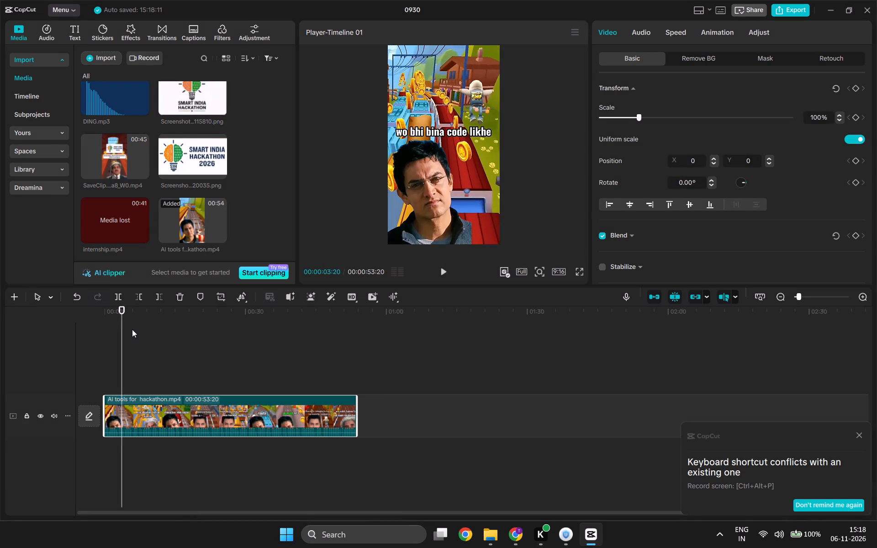
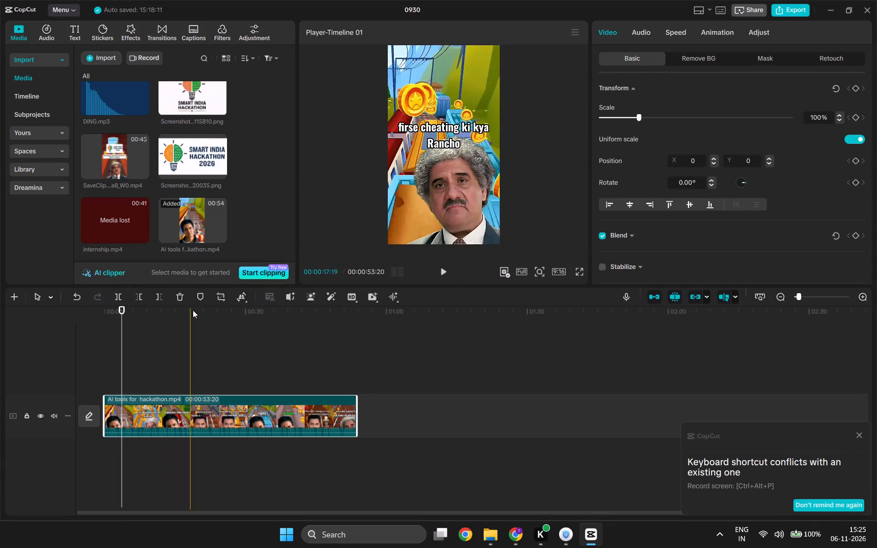
# Skim through the hackathon clip, replay it from the start, and turn on Enhance voice for its audio.
pyautogui.moveTo(315, 317); pyautogui.dragTo(346, 325)
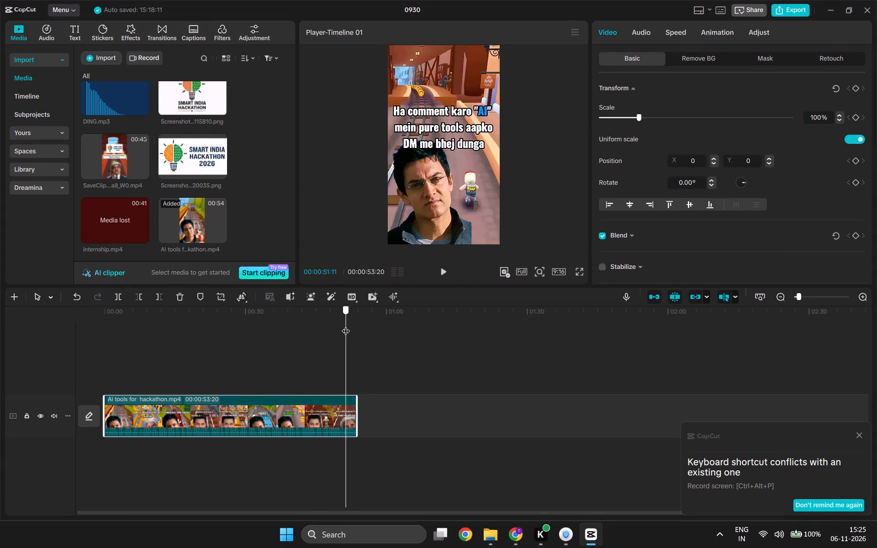
pyautogui.moveTo(346, 325); pyautogui.dragTo(190, 343)
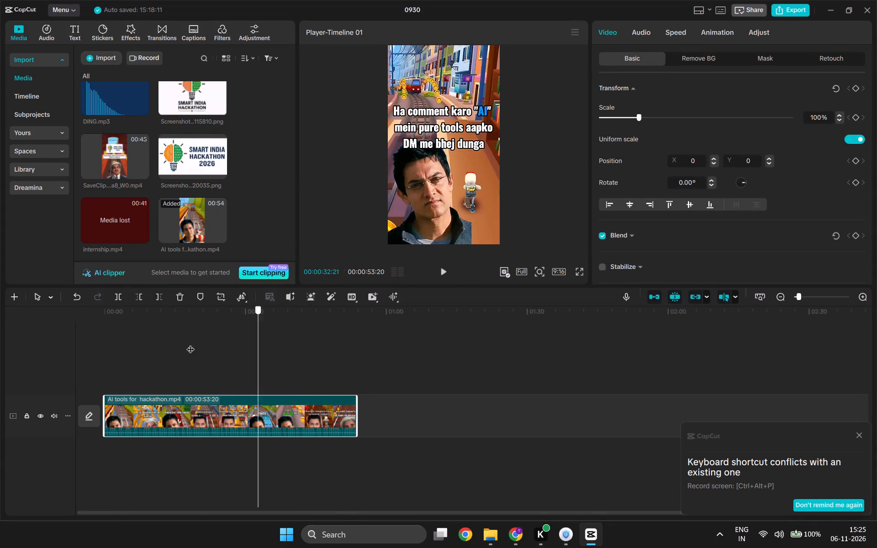
pyautogui.moveTo(190, 343); pyautogui.dragTo(97, 349)
pyautogui.click(446, 272)
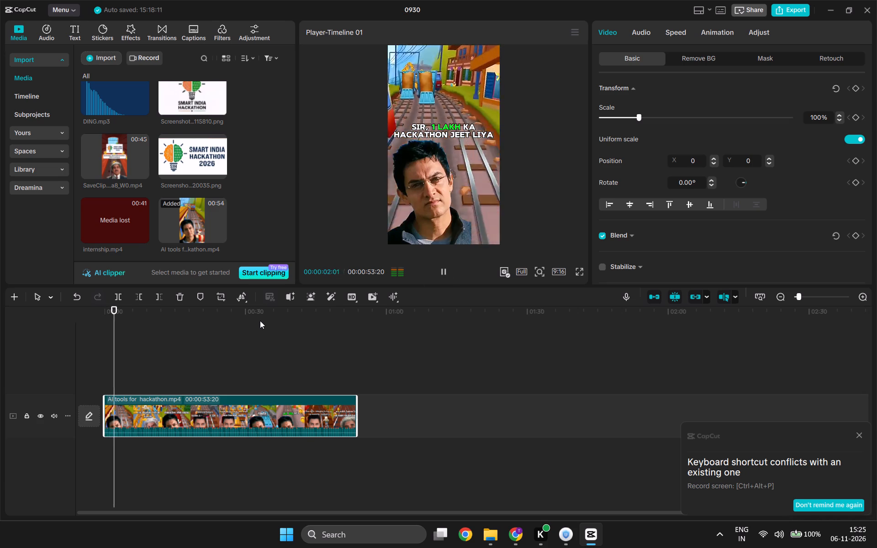
pyautogui.click(648, 36)
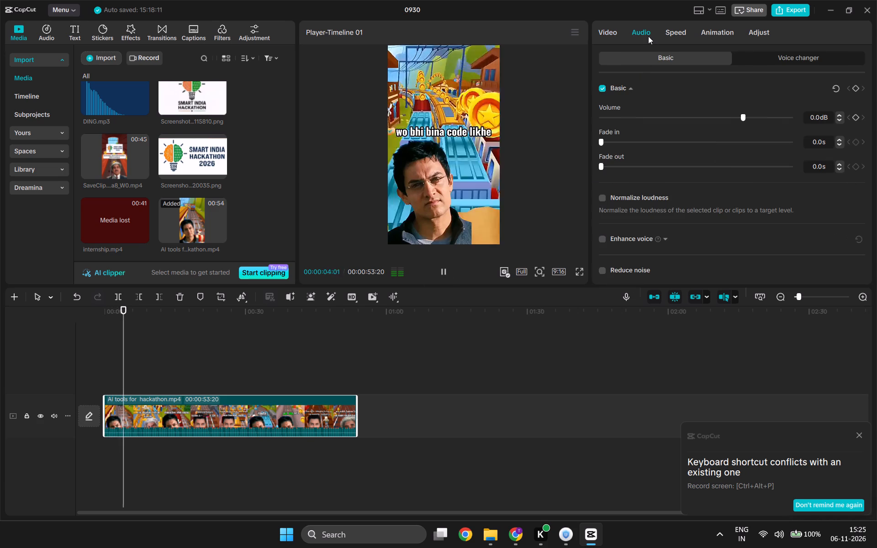
pyautogui.scroll(-1, 685, 233)
pyautogui.click(602, 197)
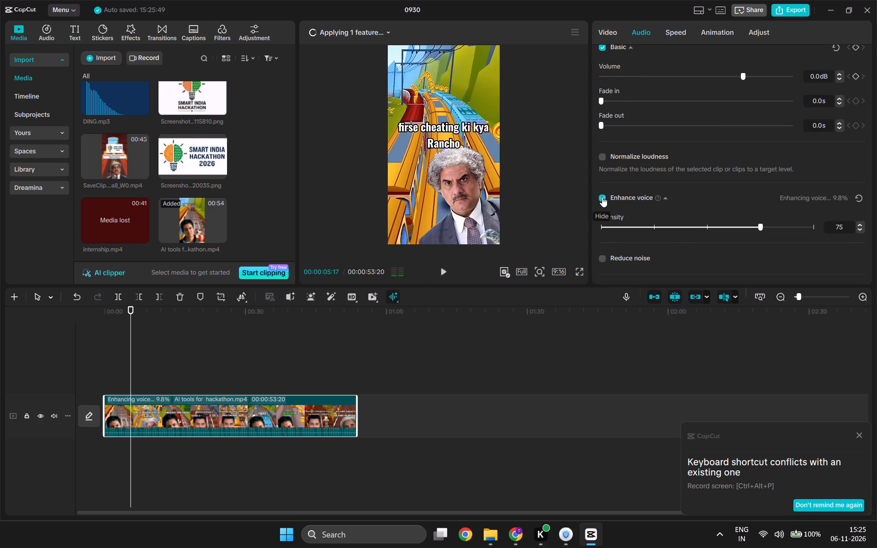
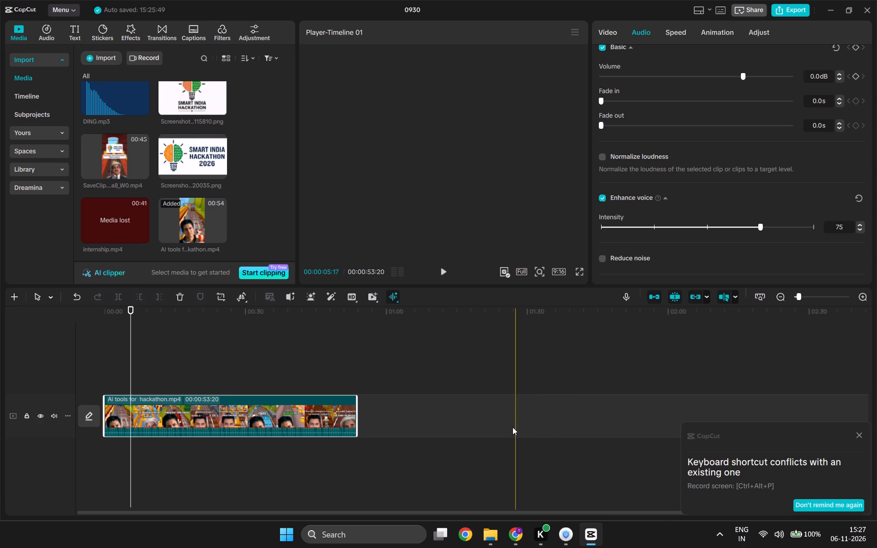
# Play the hackathon clip onward, partly in full screen, and look over its basic video settings.
pyautogui.scroll(-1, 512, 427)
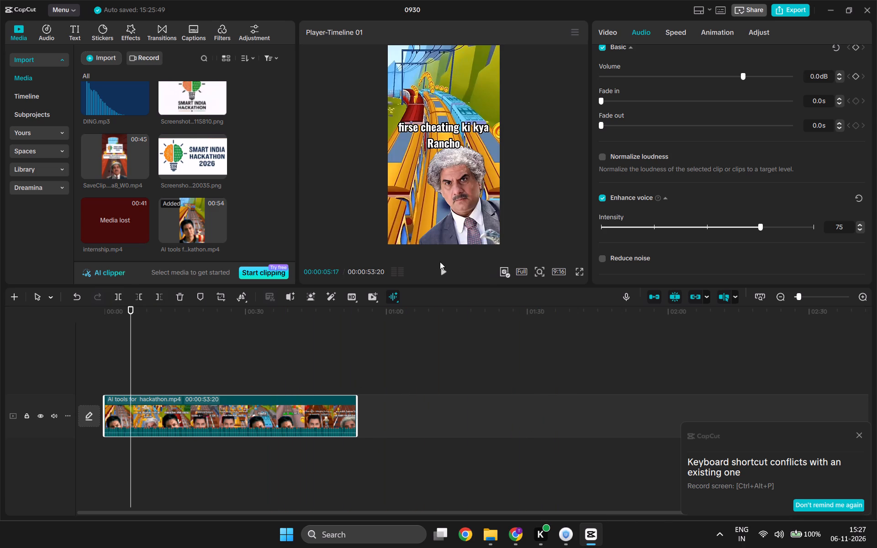
pyautogui.click(440, 273)
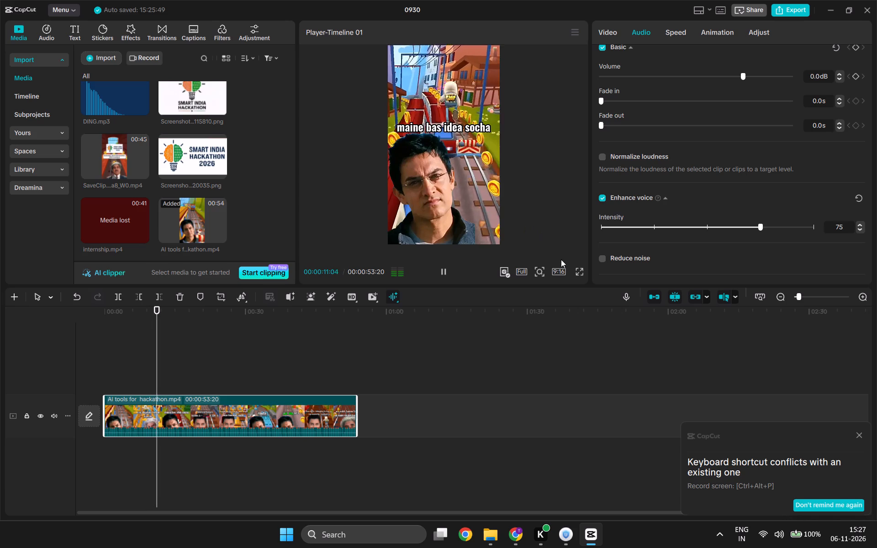
pyautogui.click(582, 270)
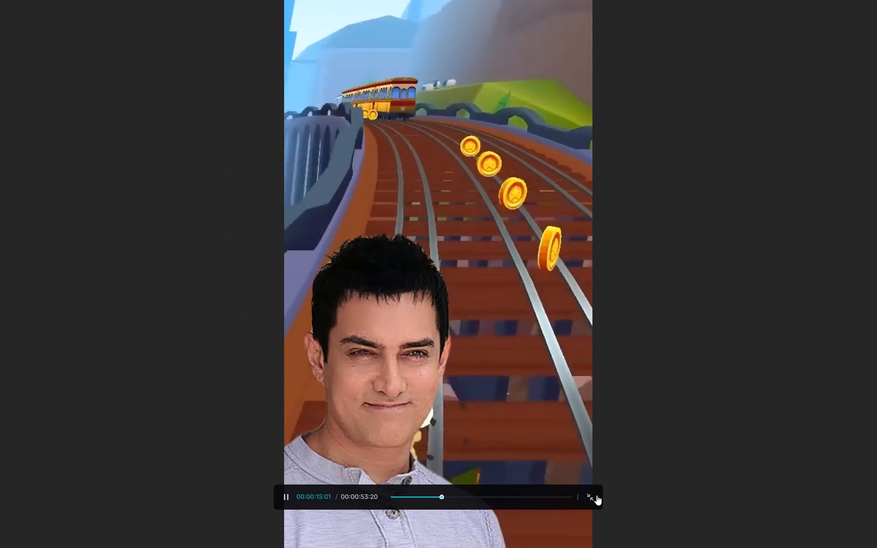
pyautogui.click(597, 495)
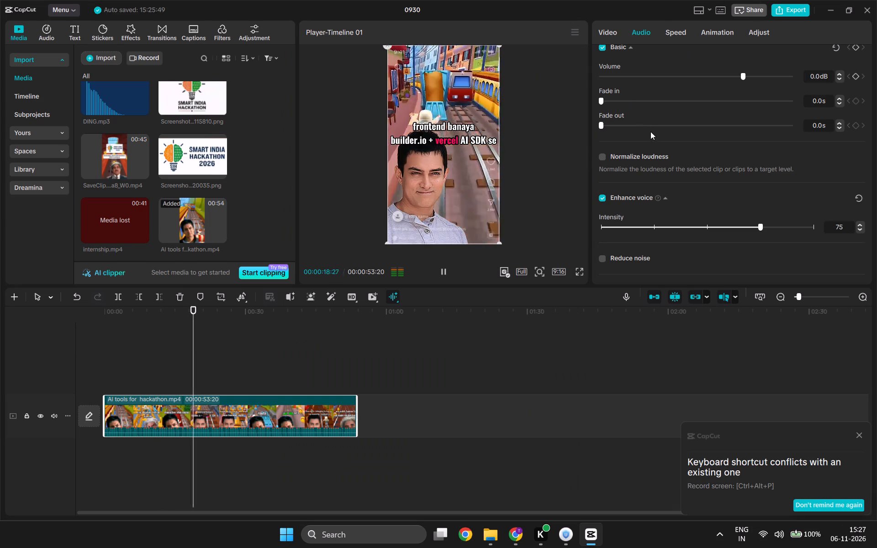
pyautogui.click(610, 34)
pyautogui.scroll(-2, 650, 182)
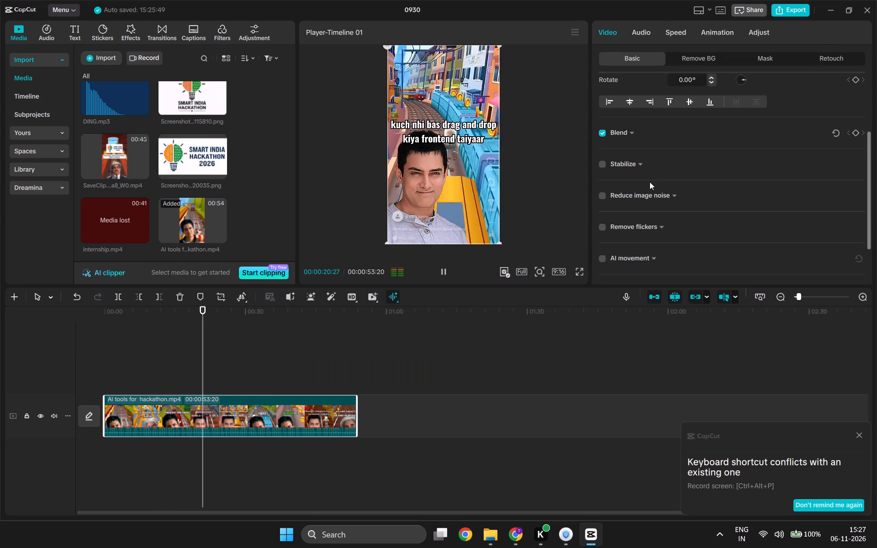
pyautogui.scroll(-1, 642, 185)
pyautogui.scroll(6, 651, 183)
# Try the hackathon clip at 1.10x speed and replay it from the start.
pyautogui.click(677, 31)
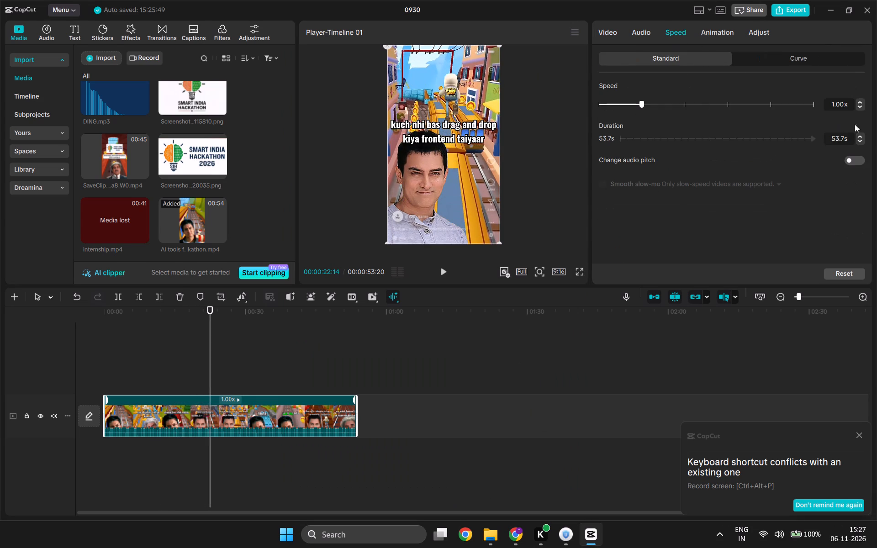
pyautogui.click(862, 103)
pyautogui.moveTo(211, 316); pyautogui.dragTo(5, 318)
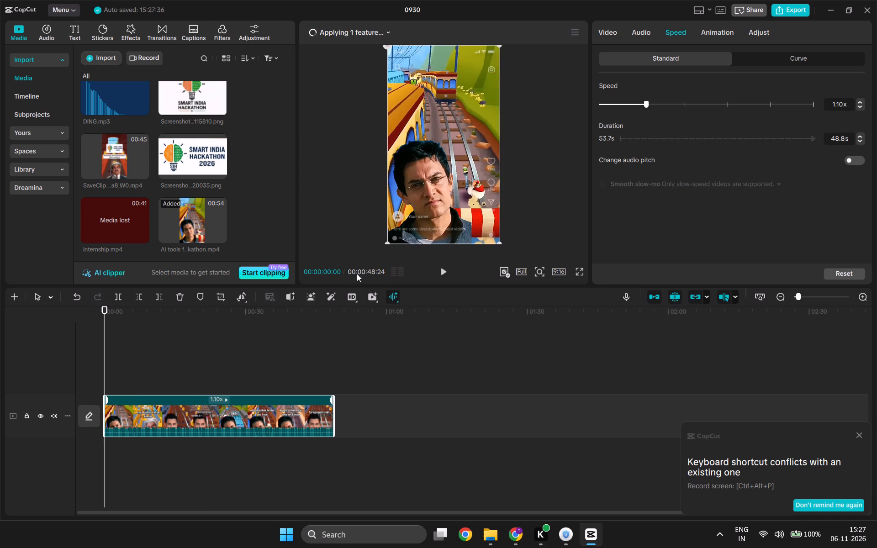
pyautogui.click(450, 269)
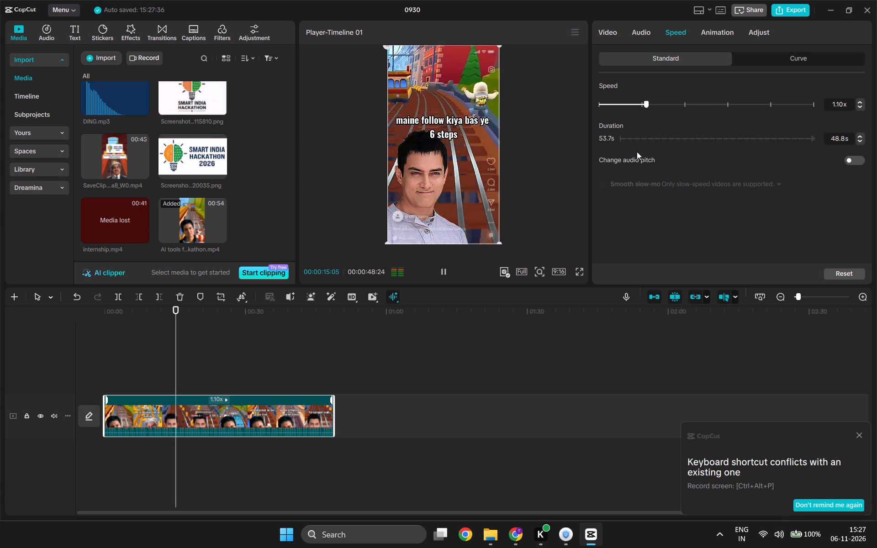
# Set the hackathon clip's speed to 1.05x and replay it from the start.
pyautogui.moveTo(838, 105); pyautogui.dragTo(844, 106)
pyautogui.press('BackSpace')
pyautogui.press('BackSpace')
pyautogui.write('05')
pyautogui.press('Return')
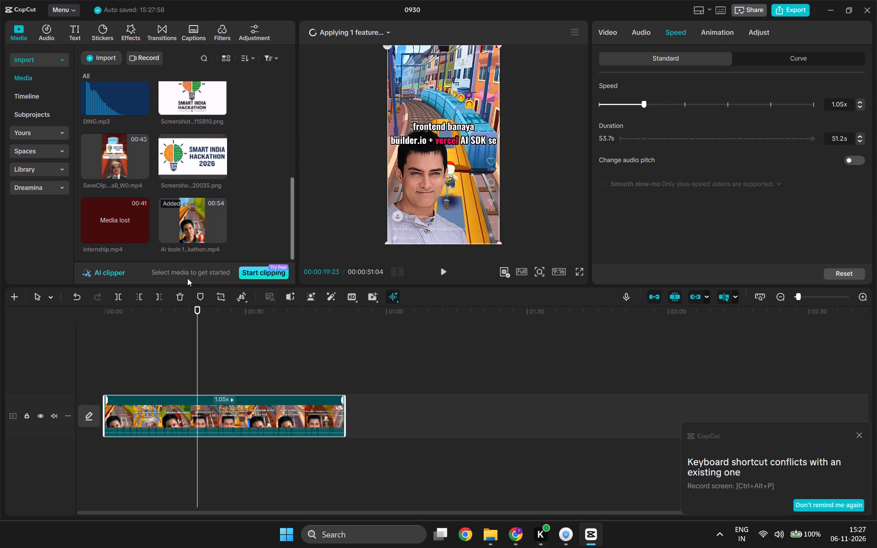
pyautogui.moveTo(187, 320); pyautogui.dragTo(49, 317)
pyautogui.press('space')
pyautogui.keyDown('ctrl'); pyautogui.scroll(5, 211, 354); pyautogui.keyUp('ctrl')
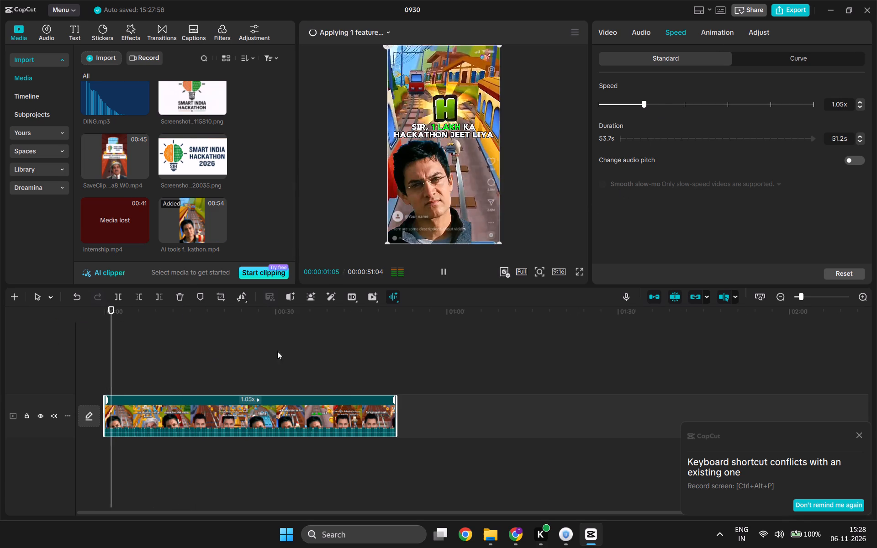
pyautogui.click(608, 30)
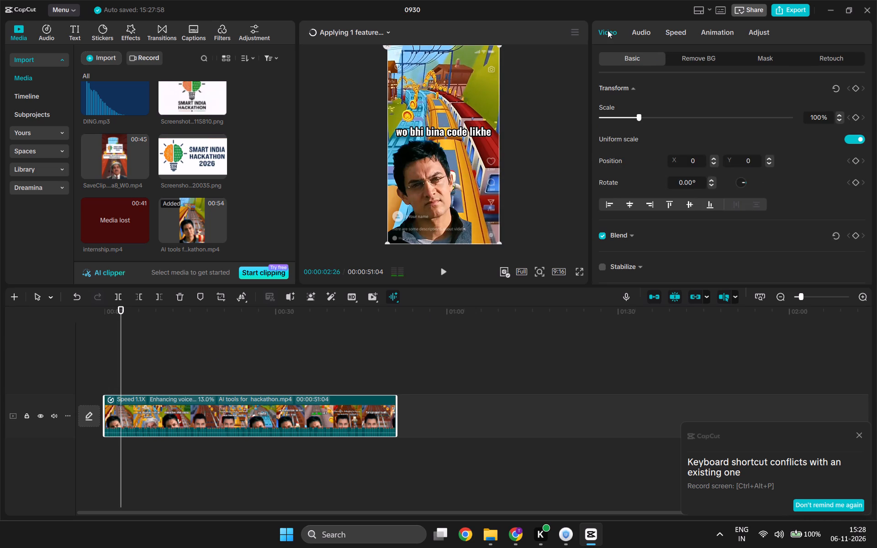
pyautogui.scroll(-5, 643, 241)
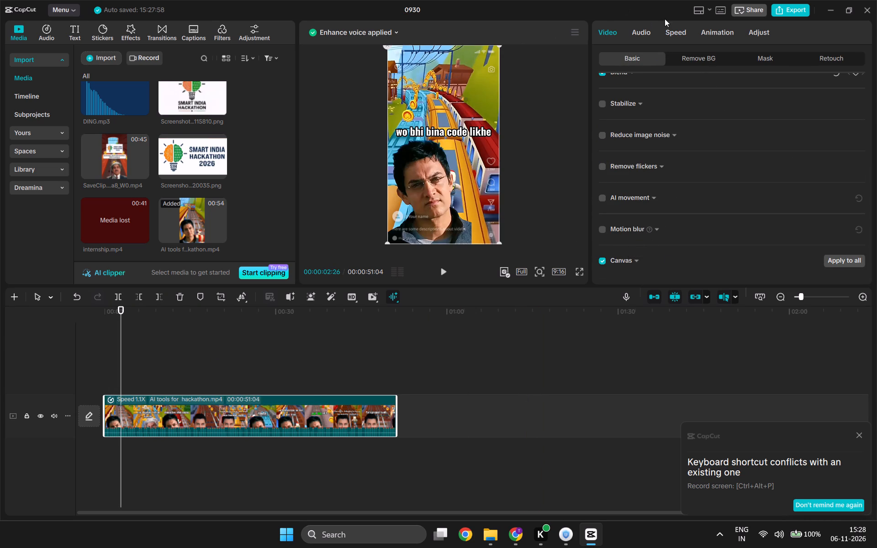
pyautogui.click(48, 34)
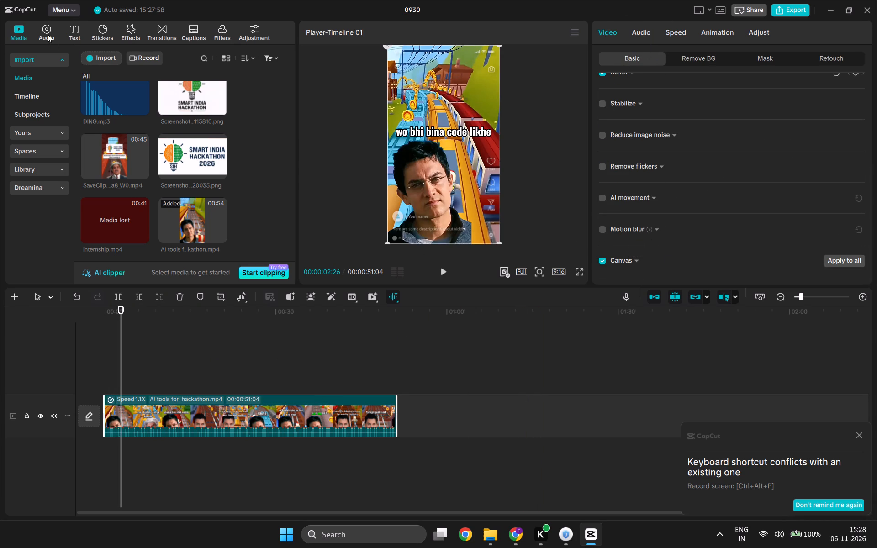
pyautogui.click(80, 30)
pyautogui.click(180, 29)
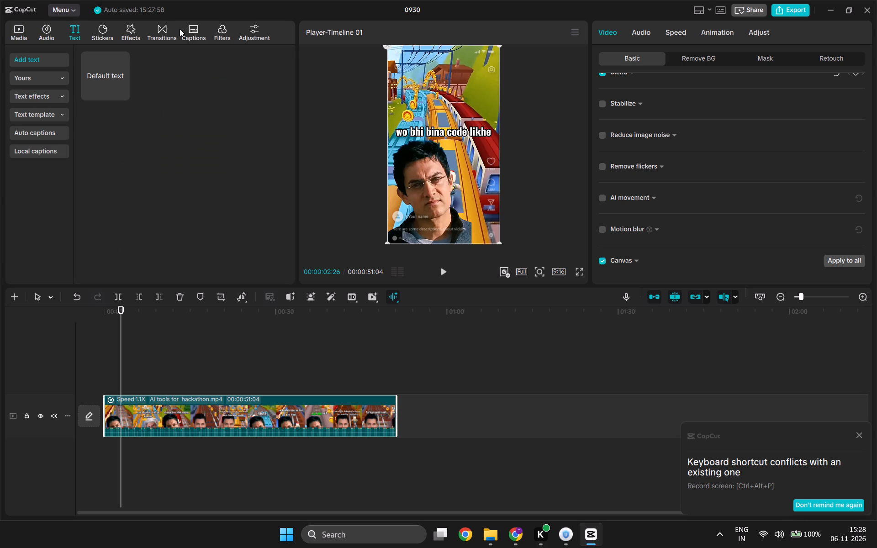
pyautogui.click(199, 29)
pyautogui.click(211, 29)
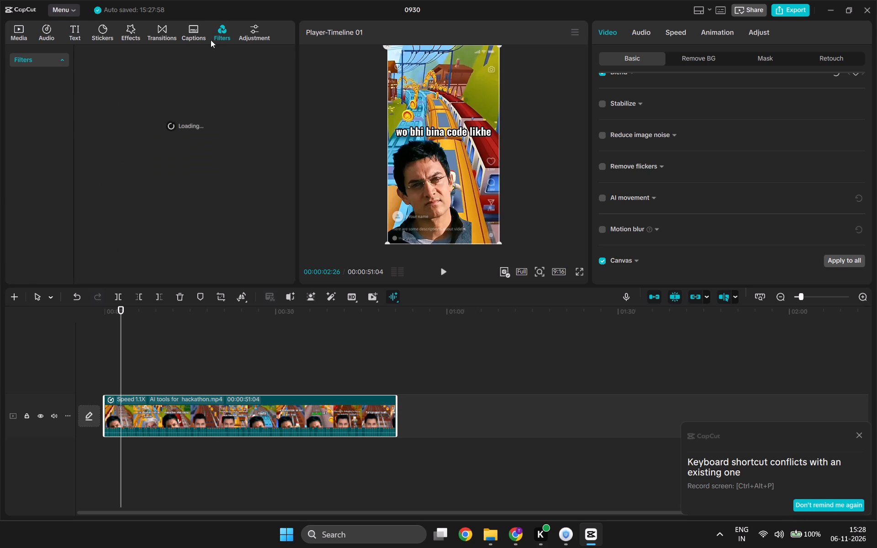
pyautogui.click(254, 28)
# Replay the clip from the start while browsing the sticker library, beginning with the trending stickers.
pyautogui.click(102, 30)
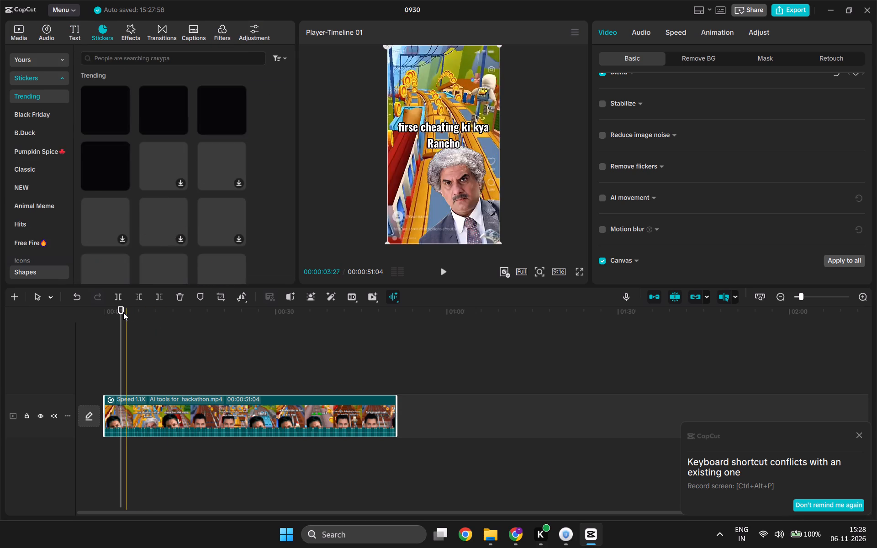
pyautogui.moveTo(122, 313); pyautogui.dragTo(100, 321)
pyautogui.press('space')
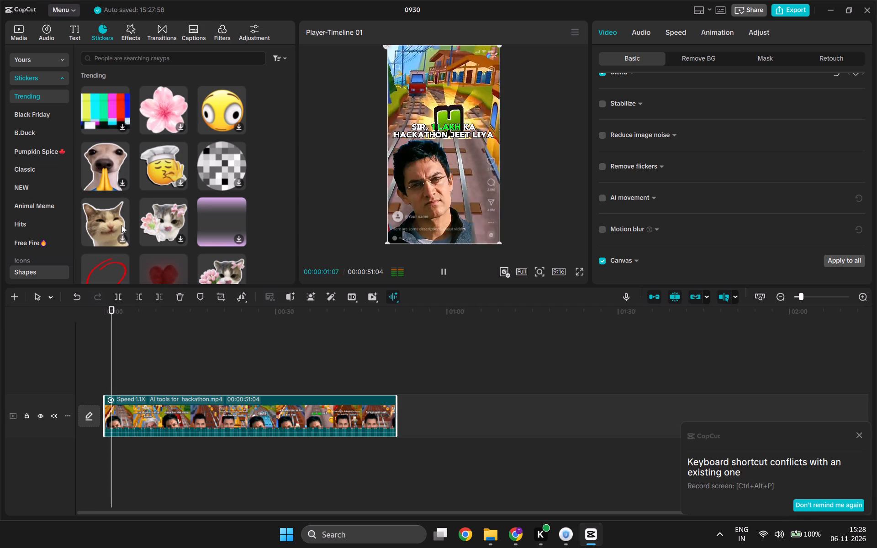
pyautogui.scroll(-1, 105, 175)
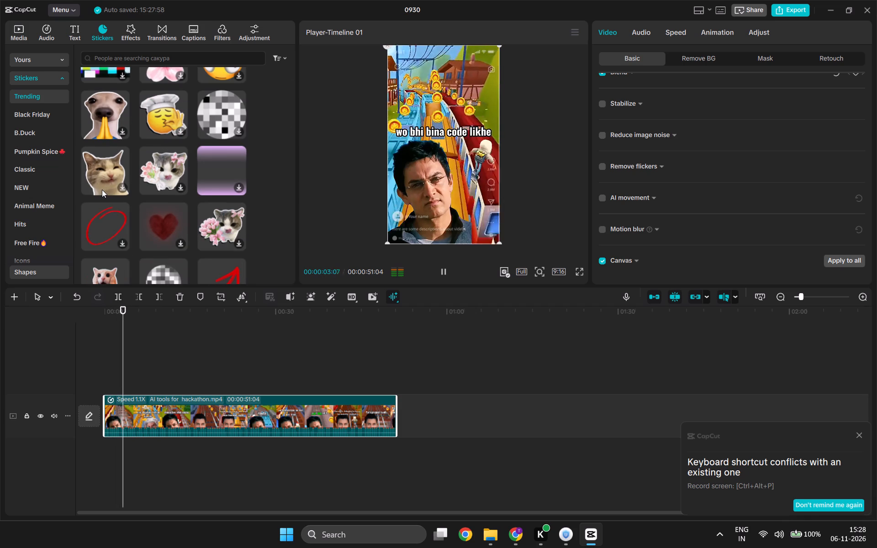
pyautogui.scroll(-1, 132, 232)
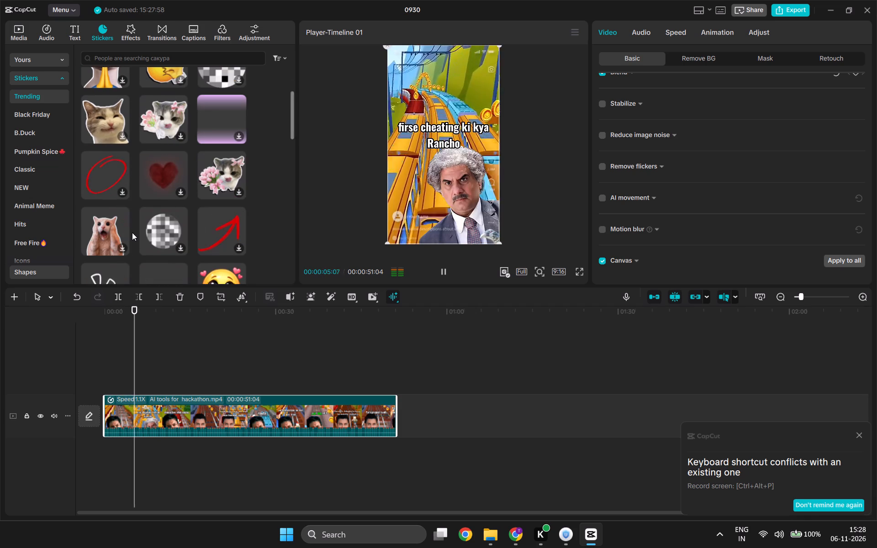
pyautogui.scroll(-4, 132, 232)
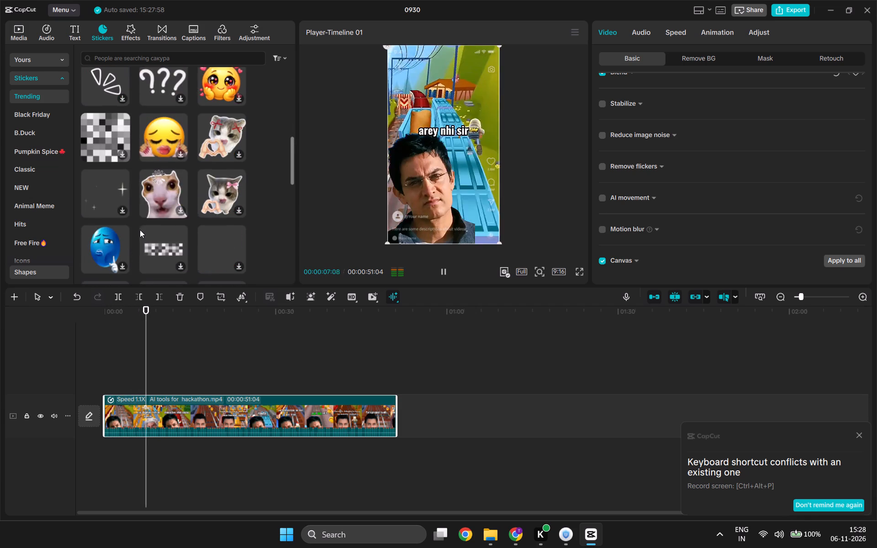
pyautogui.scroll(-7, 140, 230)
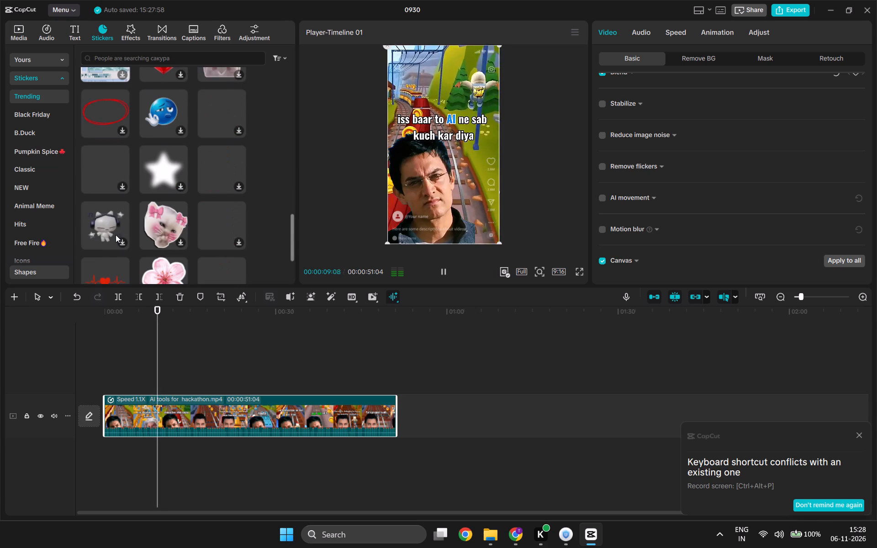
pyautogui.scroll(-8, 115, 223)
pyautogui.scroll(-4, 49, 187)
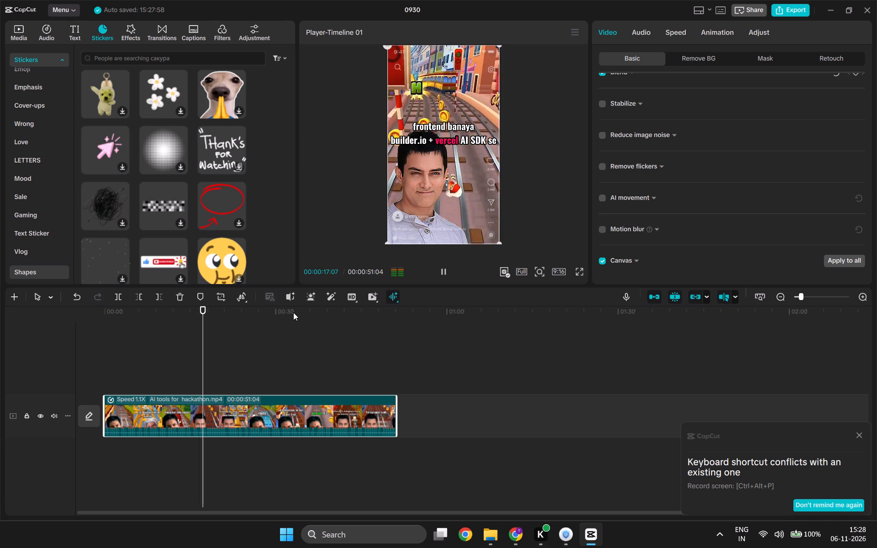
# Play the clip's ending repeatedly to review the change from the "are wahh tumne to ICE" line to the closing "Ha comment karo" line.
pyautogui.moveTo(293, 312); pyautogui.dragTo(367, 318)
pyautogui.press('space')
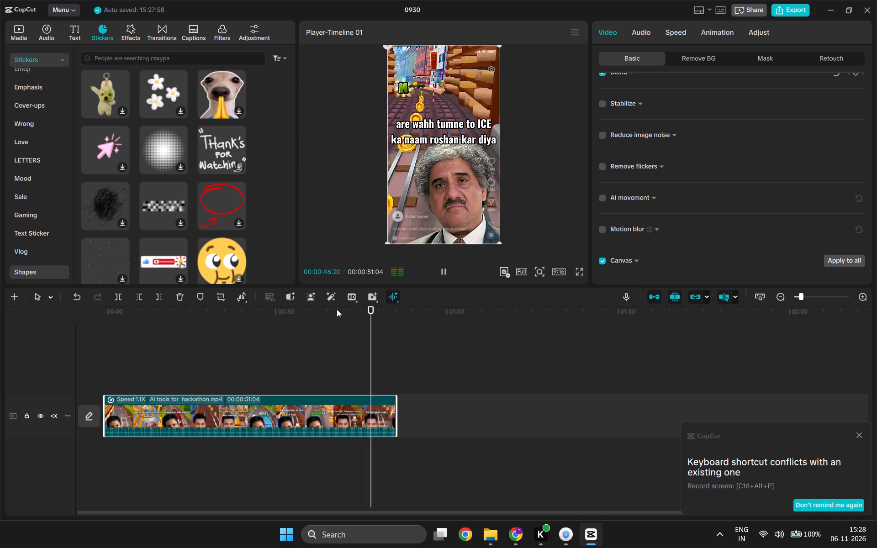
pyautogui.press('space')
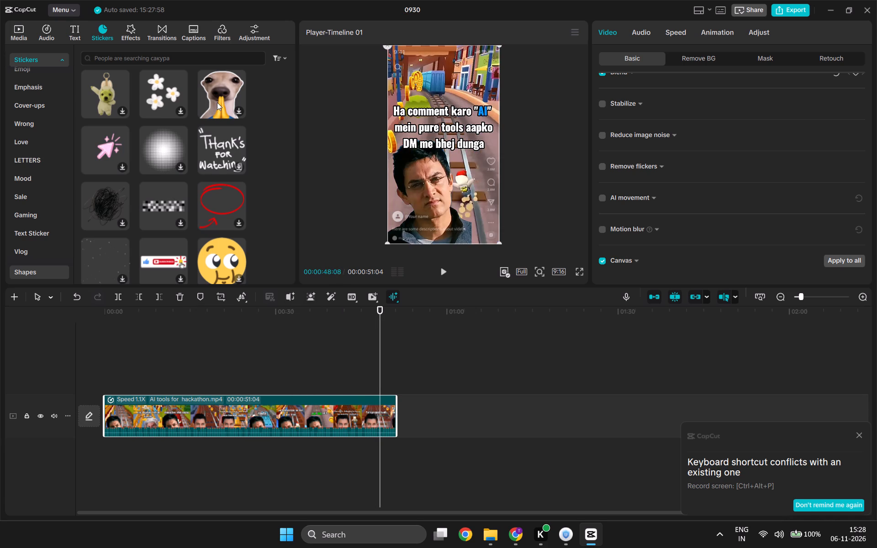
pyautogui.press('space')
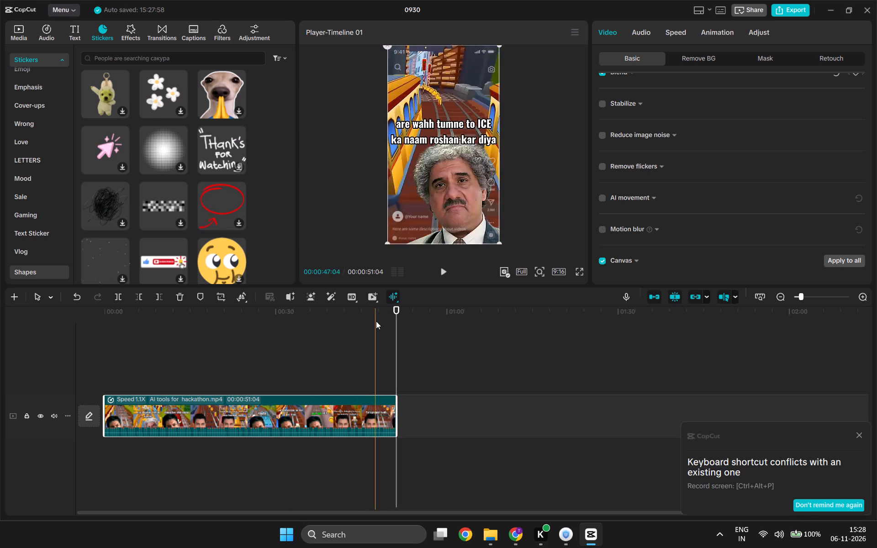
pyautogui.moveTo(389, 310); pyautogui.dragTo(375, 313)
pyautogui.keyDown('ctrl'); pyautogui.scroll(13, 400, 368); pyautogui.keyUp('ctrl')
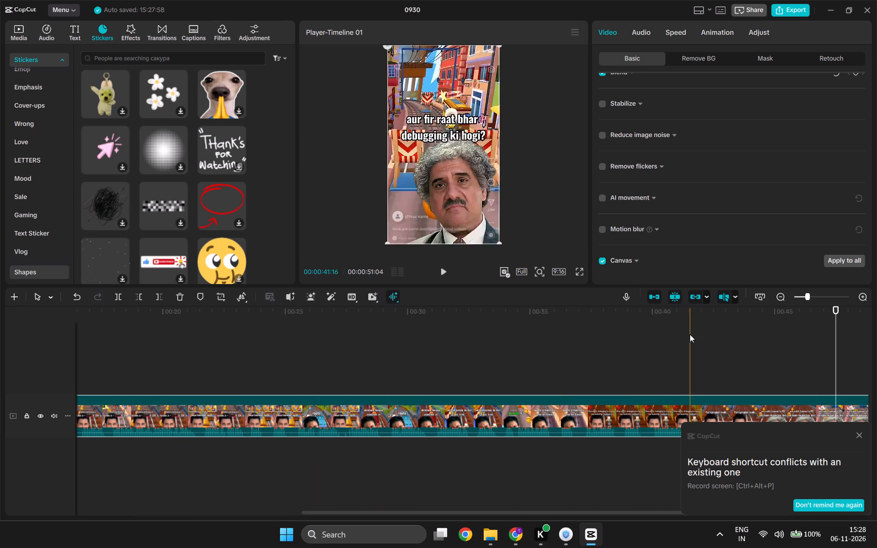
pyautogui.press('space')
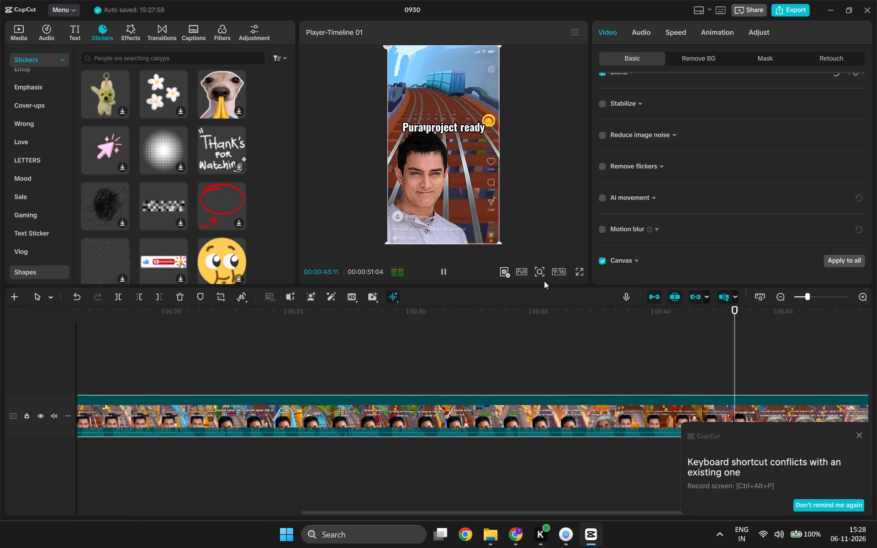
pyautogui.click(444, 269)
# Park the playhead at 00:00:47:26, the first frame where the closing "Ha comment karo" caption appears.
pyautogui.keyDown('ctrl'); pyautogui.scroll(5, 876, 379); pyautogui.keyUp('ctrl')
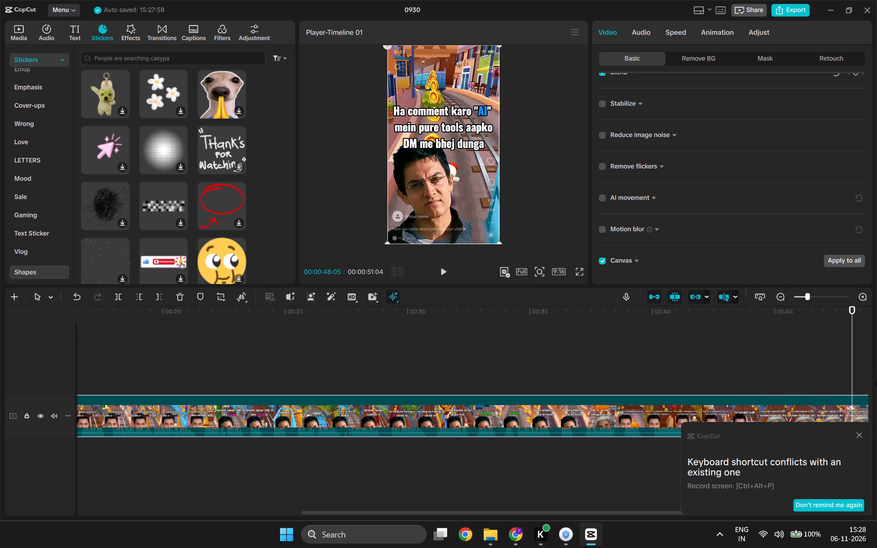
pyautogui.keyDown('ctrl'); pyautogui.scroll(20, 876, 379); pyautogui.keyUp('ctrl')
pyautogui.keyDown('ctrl'); pyautogui.scroll(5, 876, 379); pyautogui.keyUp('ctrl')
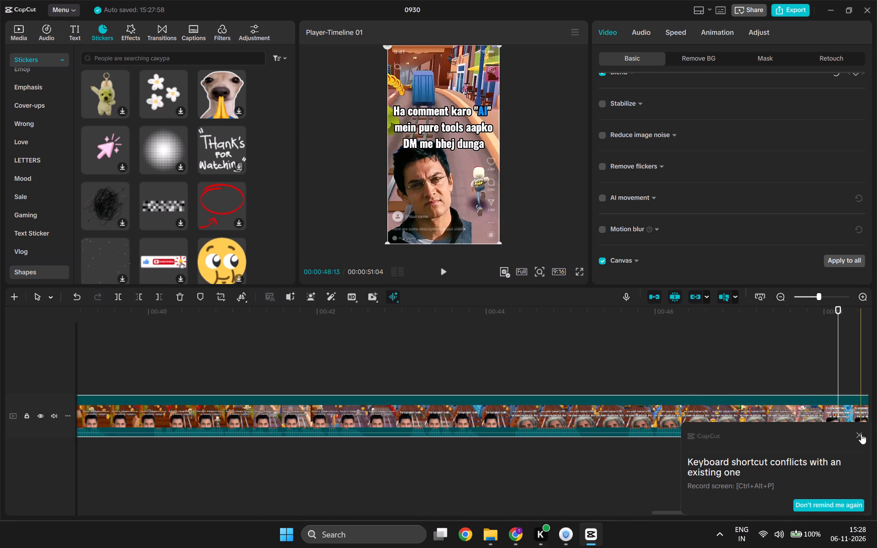
pyautogui.click(861, 434)
pyautogui.moveTo(833, 308); pyautogui.dragTo(824, 310)
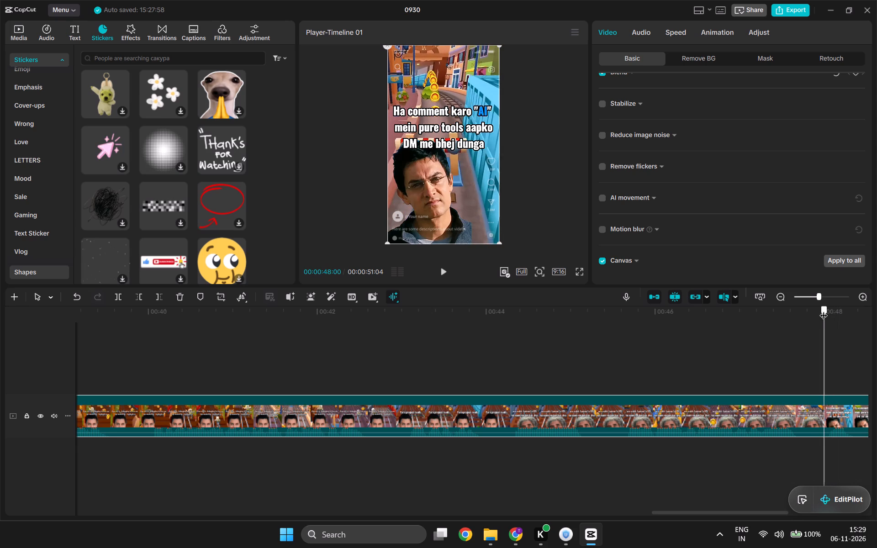
pyautogui.moveTo(824, 310); pyautogui.dragTo(814, 311)
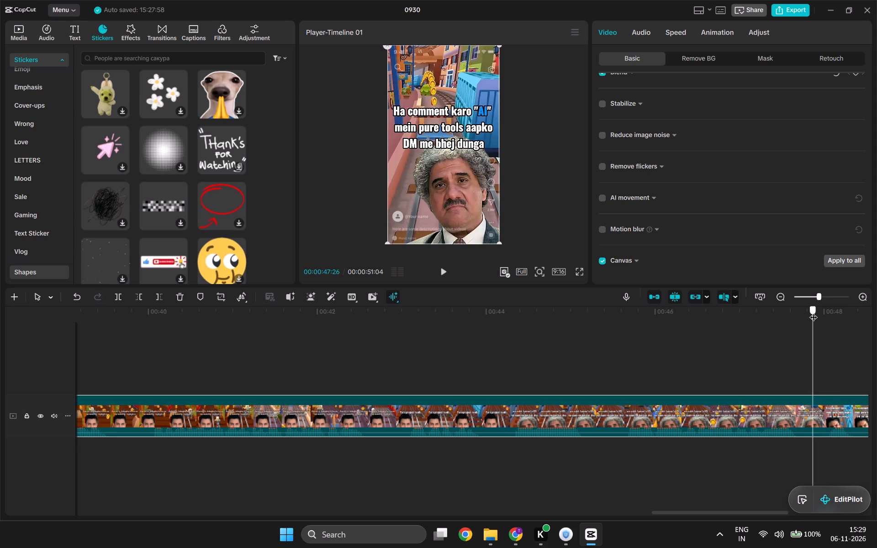
pyautogui.moveTo(814, 311); pyautogui.dragTo(814, 311)
pyautogui.keyDown('ctrl'); pyautogui.scroll(7, 822, 379); pyautogui.keyUp('ctrl')
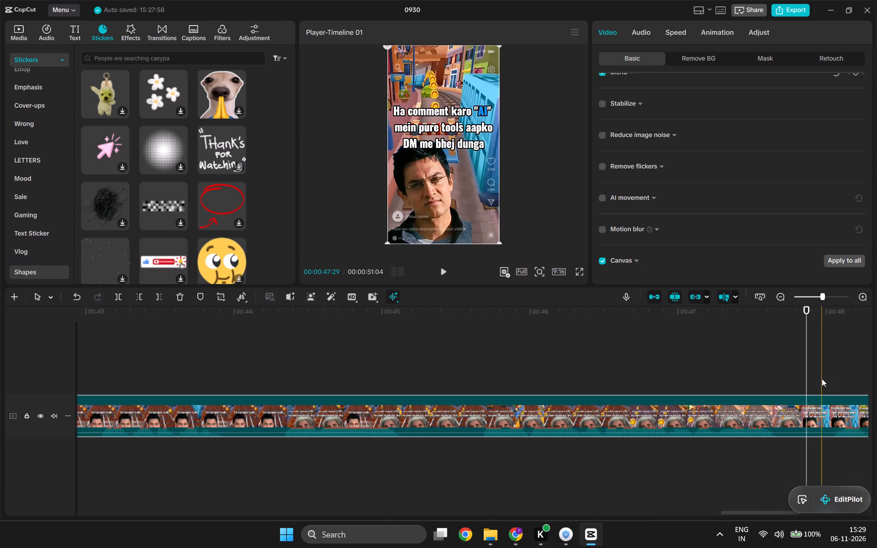
pyautogui.keyDown('ctrl'); pyautogui.scroll(20, 822, 379); pyautogui.keyUp('ctrl')
pyautogui.keyDown('ctrl'); pyautogui.scroll(20, 822, 379); pyautogui.keyUp('ctrl')
pyautogui.keyDown('ctrl'); pyautogui.scroll(1, 822, 379); pyautogui.keyUp('ctrl')
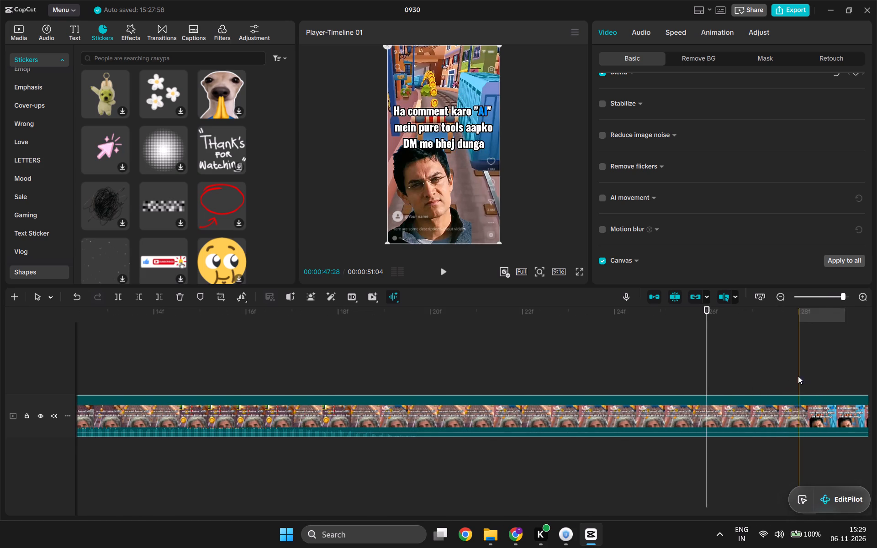
pyautogui.moveTo(705, 311); pyautogui.dragTo(677, 313)
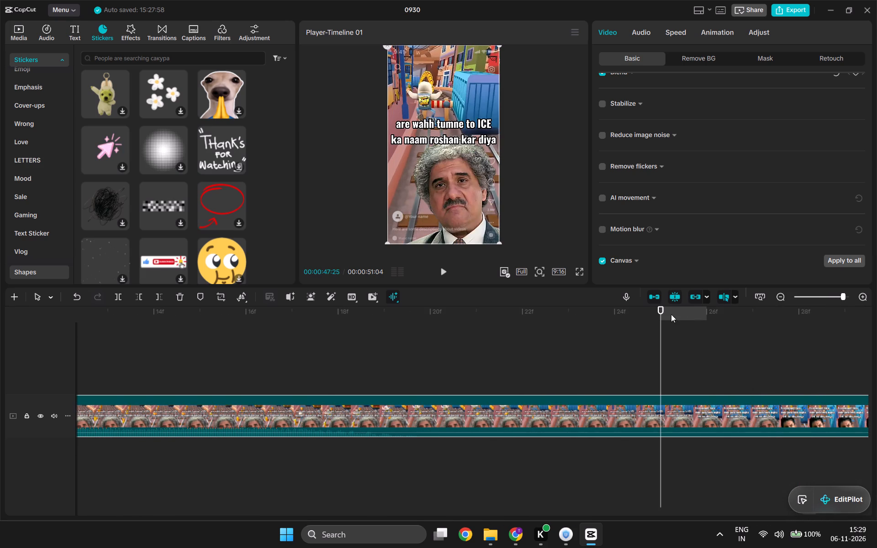
pyautogui.click(699, 311)
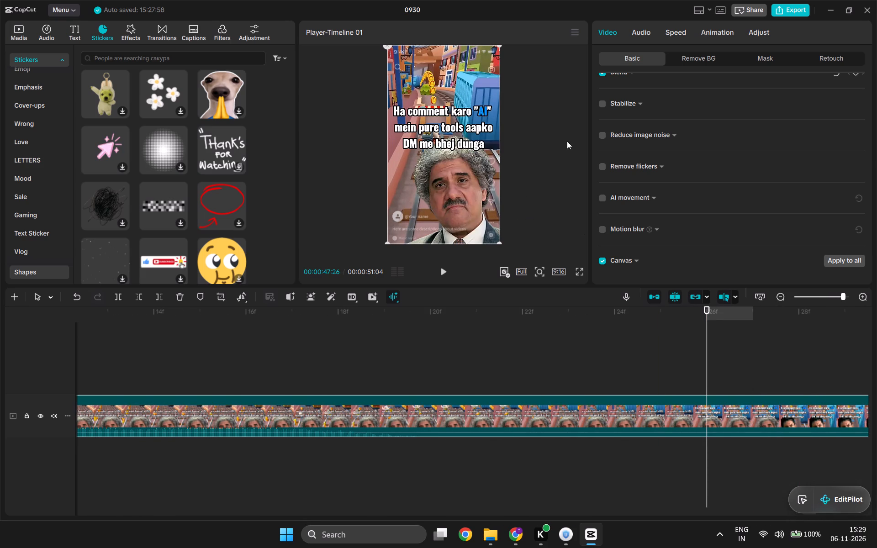
# Add a default text clip above the video at 00:00:47:26 and enter "Ha" as its text.
pyautogui.click(79, 31)
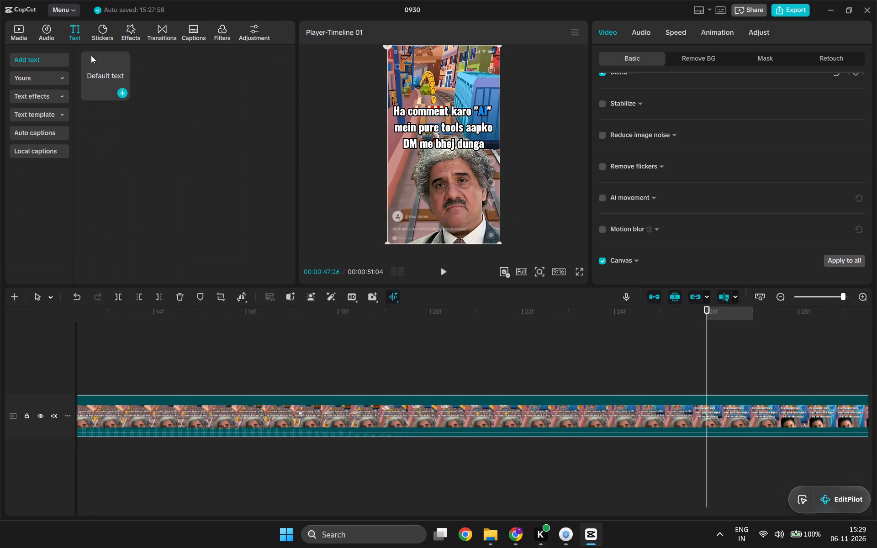
pyautogui.click(101, 63)
pyautogui.moveTo(102, 68); pyautogui.dragTo(699, 380)
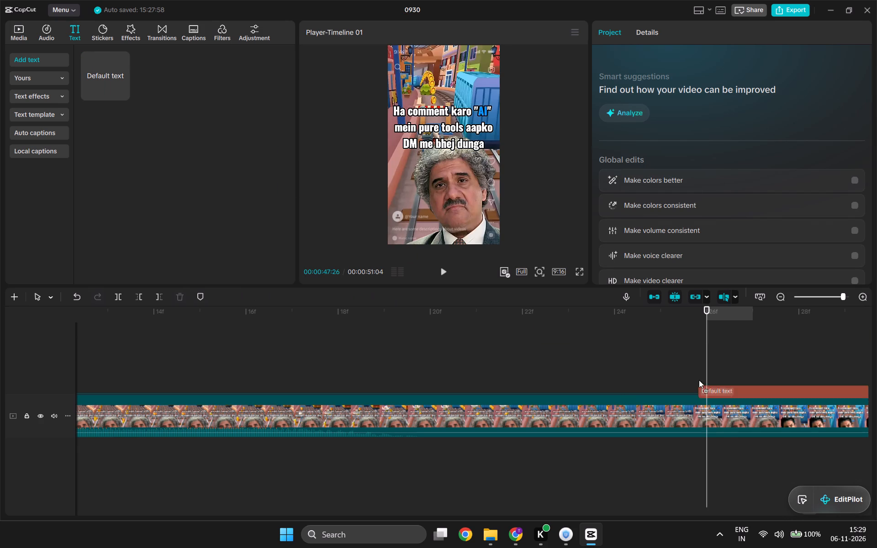
pyautogui.moveTo(699, 380); pyautogui.dragTo(703, 367)
pyautogui.moveTo(692, 94); pyautogui.dragTo(474, 57)
pyautogui.write('Ha')
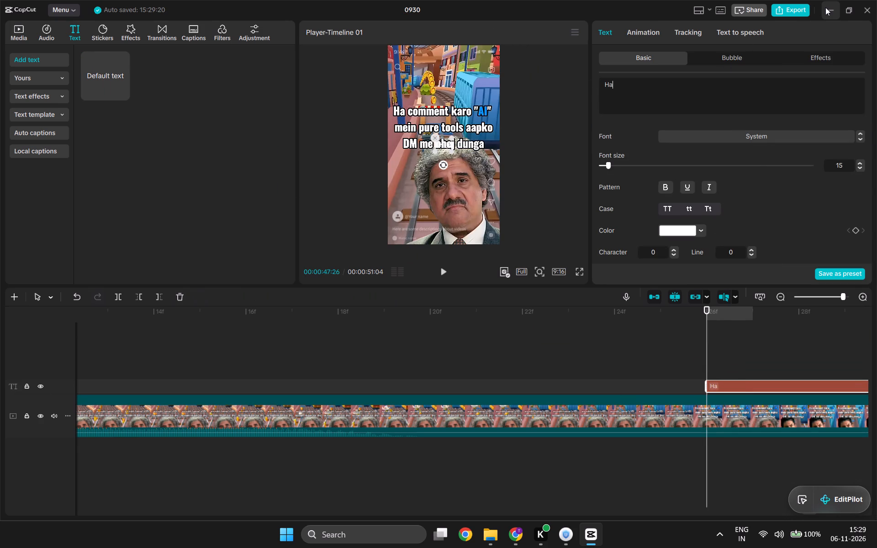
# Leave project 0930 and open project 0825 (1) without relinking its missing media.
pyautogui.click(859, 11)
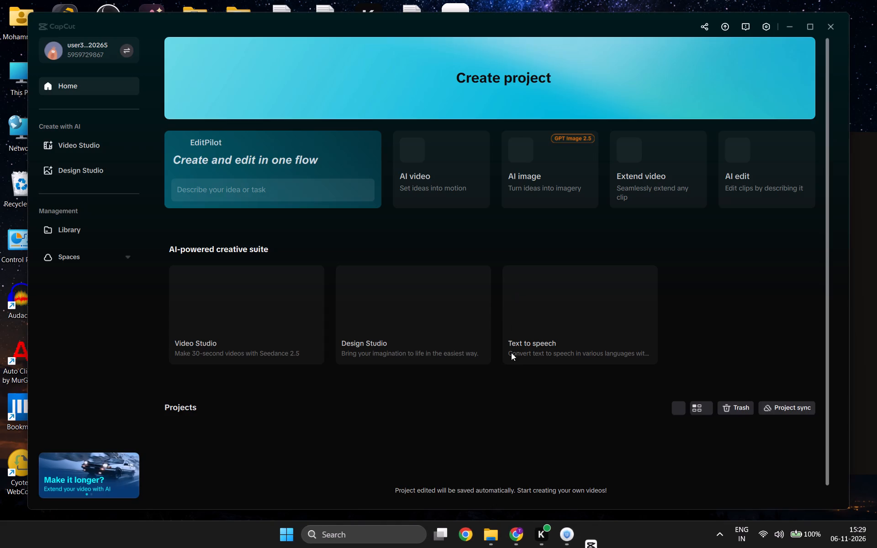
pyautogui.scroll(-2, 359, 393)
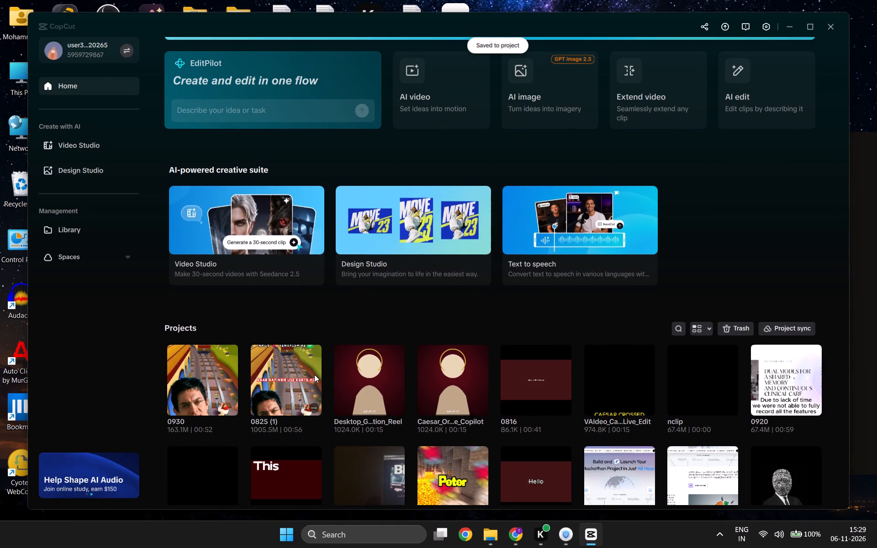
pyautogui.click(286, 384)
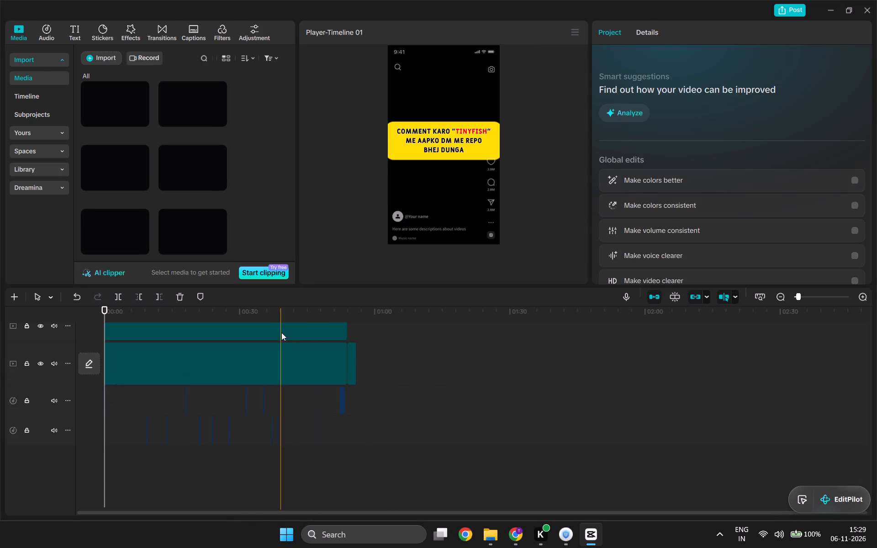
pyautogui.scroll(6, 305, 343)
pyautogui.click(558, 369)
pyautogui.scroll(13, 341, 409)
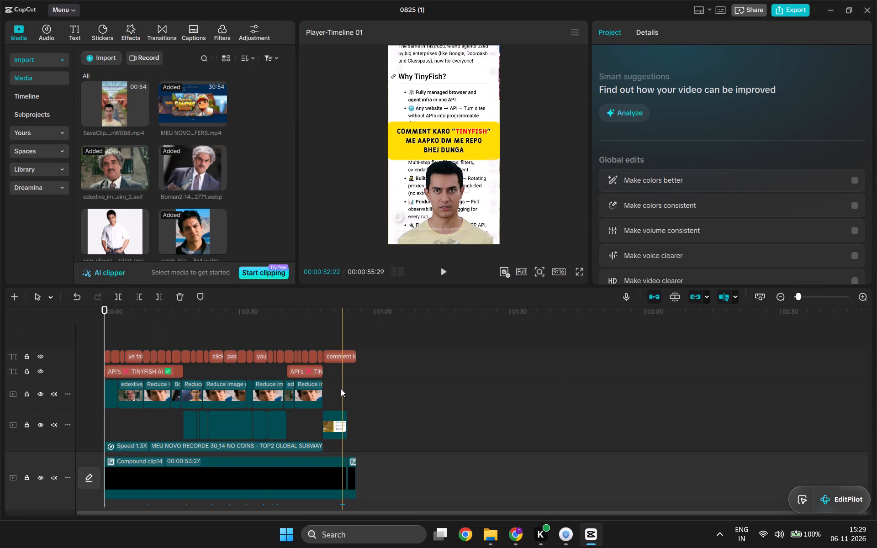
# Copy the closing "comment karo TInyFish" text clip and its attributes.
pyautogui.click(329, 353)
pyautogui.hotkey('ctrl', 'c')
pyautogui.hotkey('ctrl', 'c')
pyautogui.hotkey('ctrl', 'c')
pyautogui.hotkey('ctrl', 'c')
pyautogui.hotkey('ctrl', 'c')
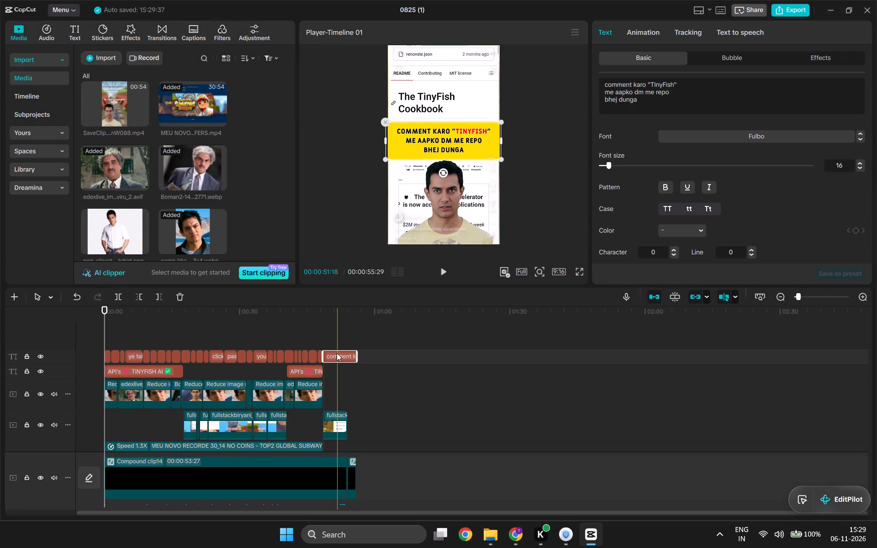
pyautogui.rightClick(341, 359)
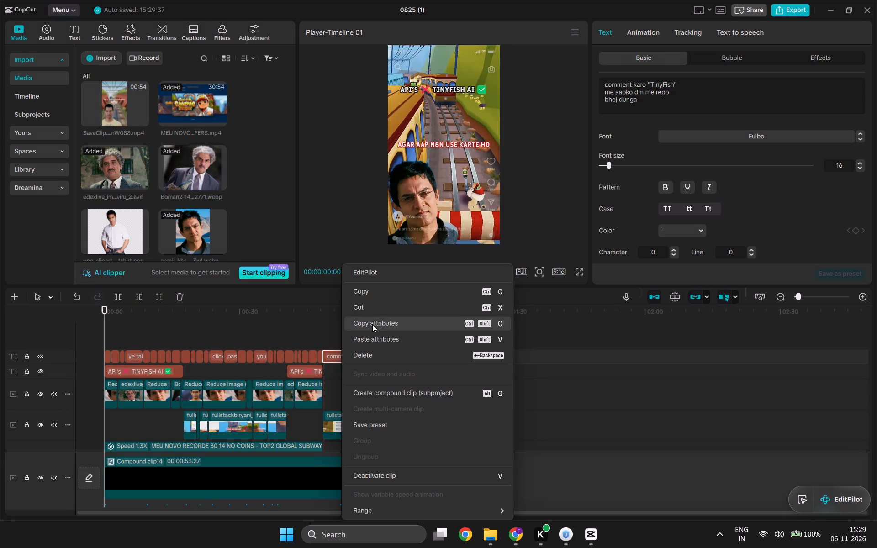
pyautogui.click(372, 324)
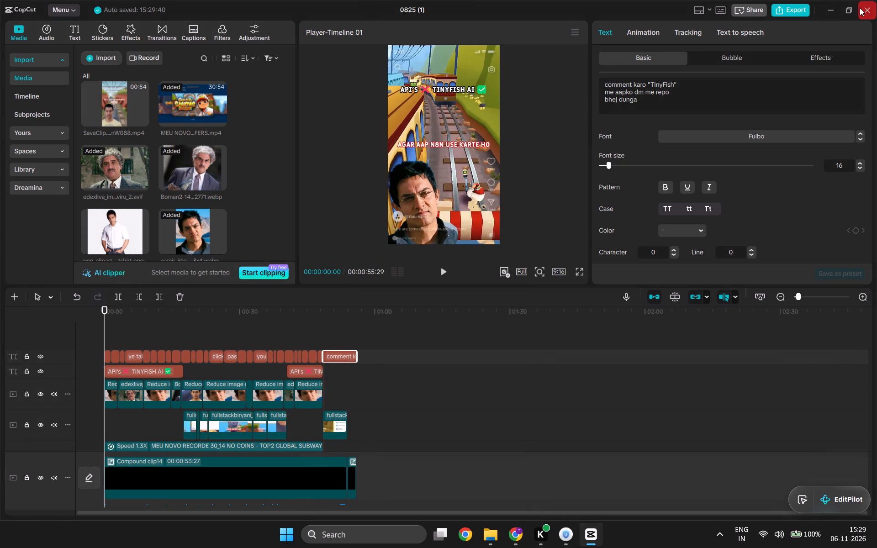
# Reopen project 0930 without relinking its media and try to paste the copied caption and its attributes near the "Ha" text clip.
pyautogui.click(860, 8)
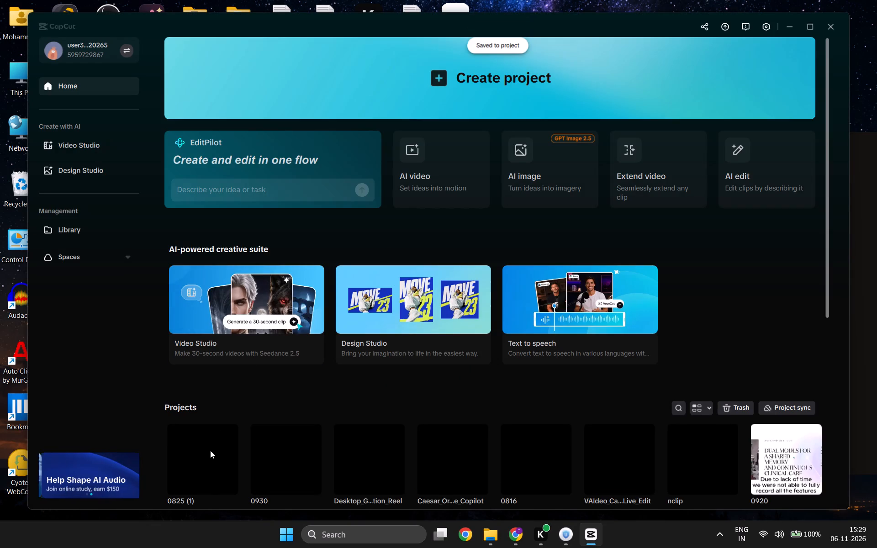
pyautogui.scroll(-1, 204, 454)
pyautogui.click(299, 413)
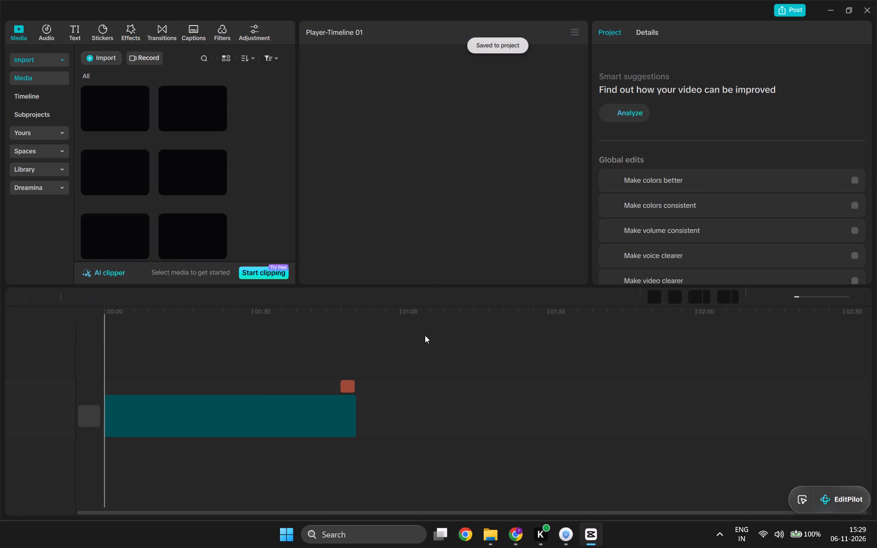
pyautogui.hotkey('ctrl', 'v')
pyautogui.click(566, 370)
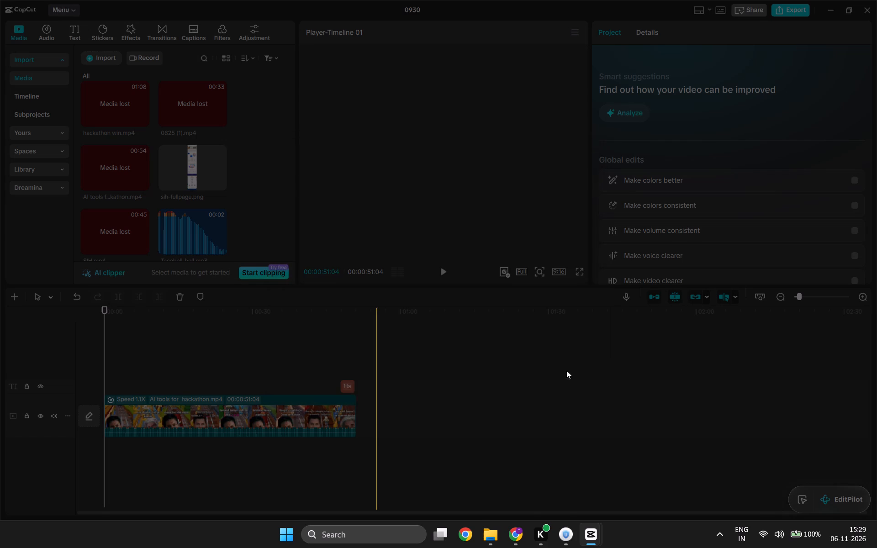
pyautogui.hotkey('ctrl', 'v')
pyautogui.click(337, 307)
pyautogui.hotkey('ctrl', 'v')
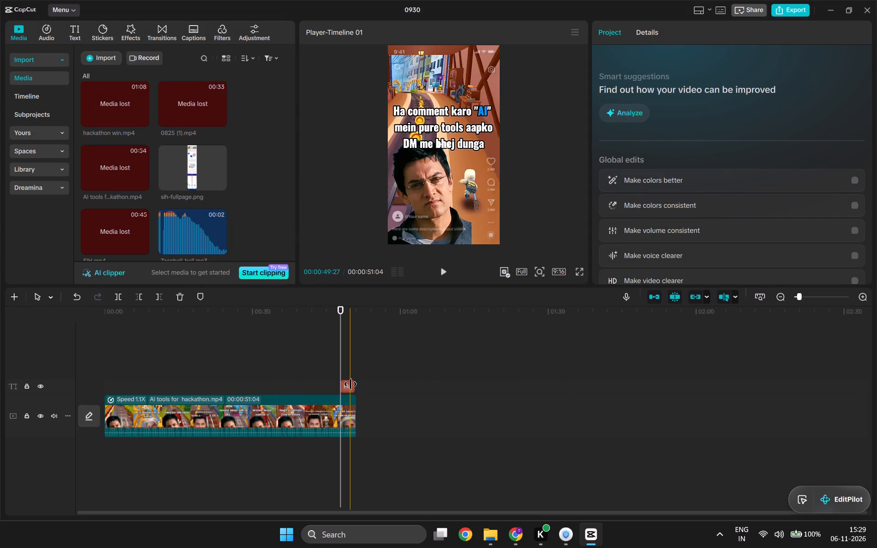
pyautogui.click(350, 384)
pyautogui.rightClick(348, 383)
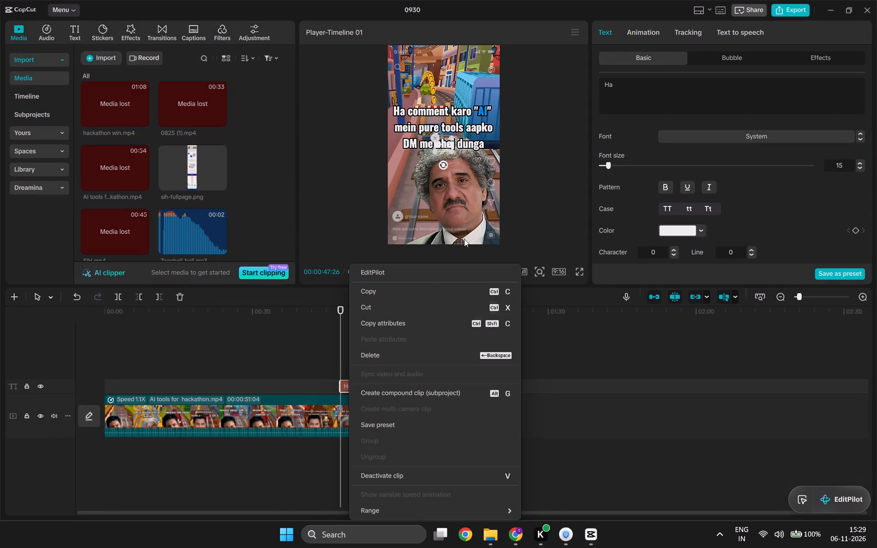
# Go back to project 0825 (1) without relinking its media and move the playhead to its closing comment caption.
pyautogui.click(862, 8)
pyautogui.click(867, 9)
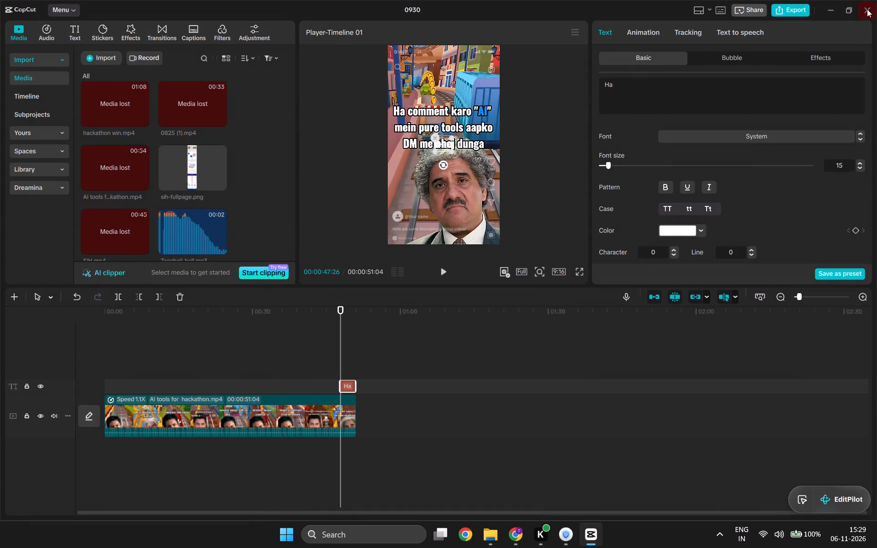
pyautogui.scroll(-2, 295, 395)
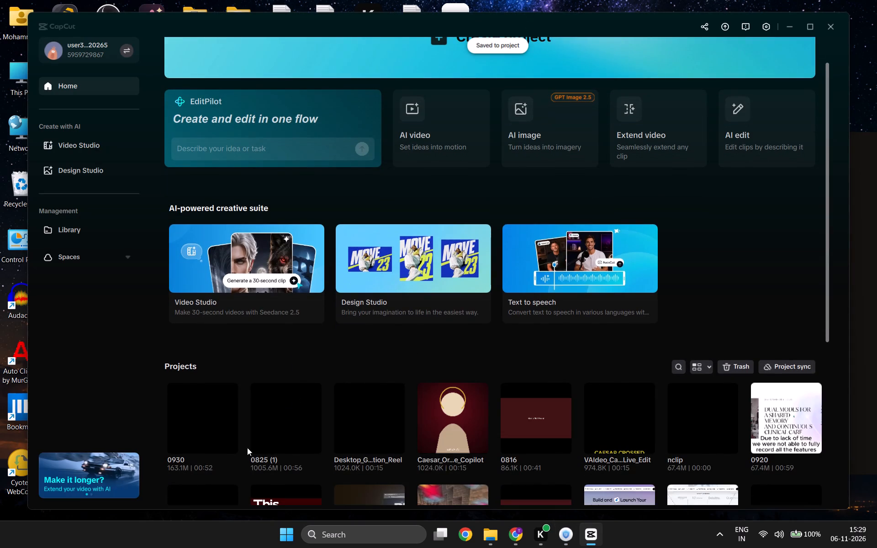
pyautogui.scroll(-1, 272, 398)
pyautogui.click(298, 374)
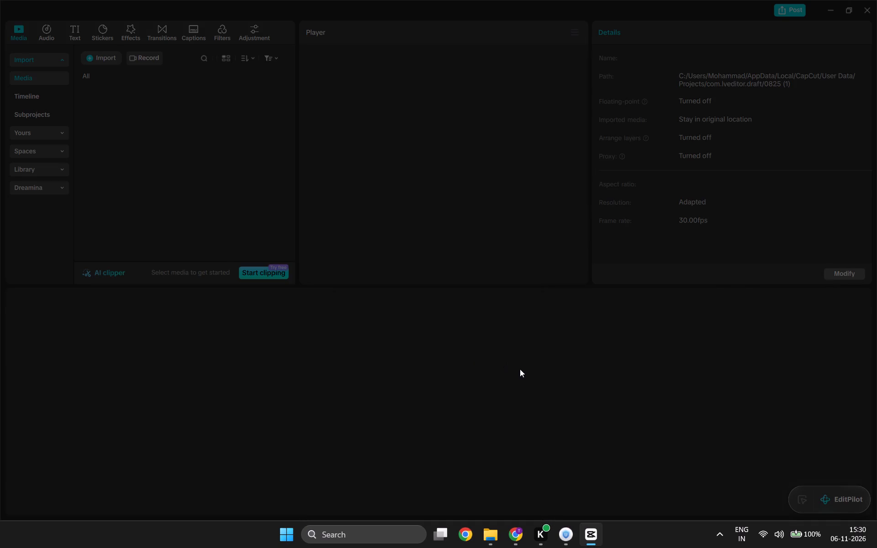
pyautogui.keyDown('ctrl'); pyautogui.scroll(20, 451, 362); pyautogui.keyUp('ctrl')
pyautogui.keyDown('ctrl'); pyautogui.scroll(1, 451, 362); pyautogui.keyUp('ctrl')
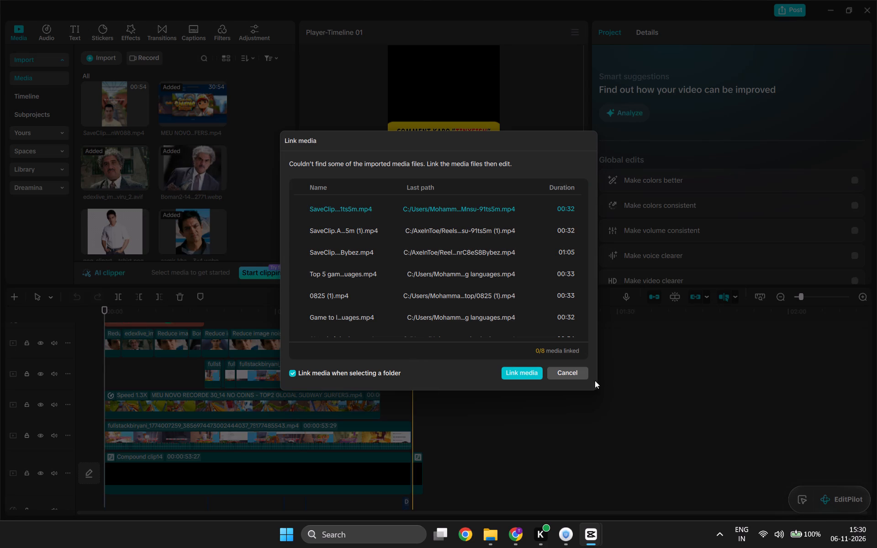
pyautogui.click(572, 365)
pyautogui.click(572, 369)
pyautogui.scroll(6, 445, 355)
pyautogui.click(397, 320)
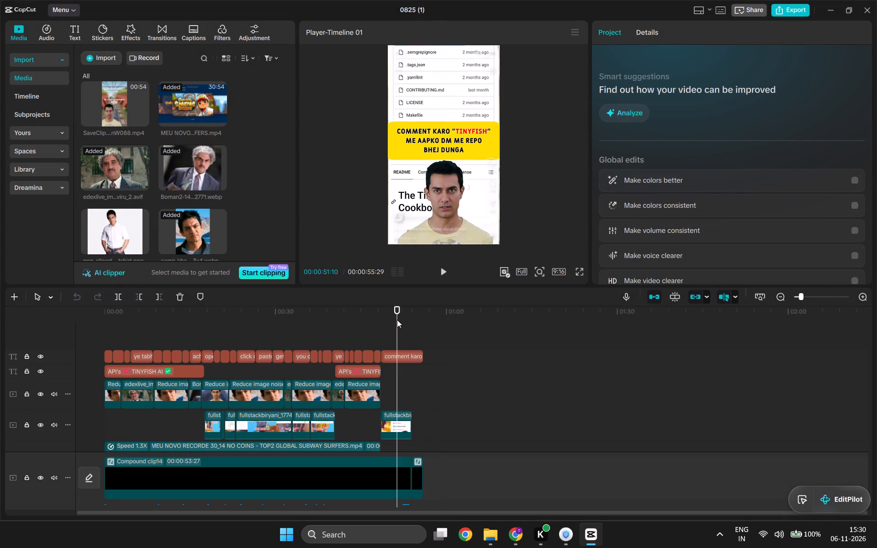
# Copy the full wording of the closing "comment karo TInyFish" caption and check its preset style and transform settings.
pyautogui.click(403, 353)
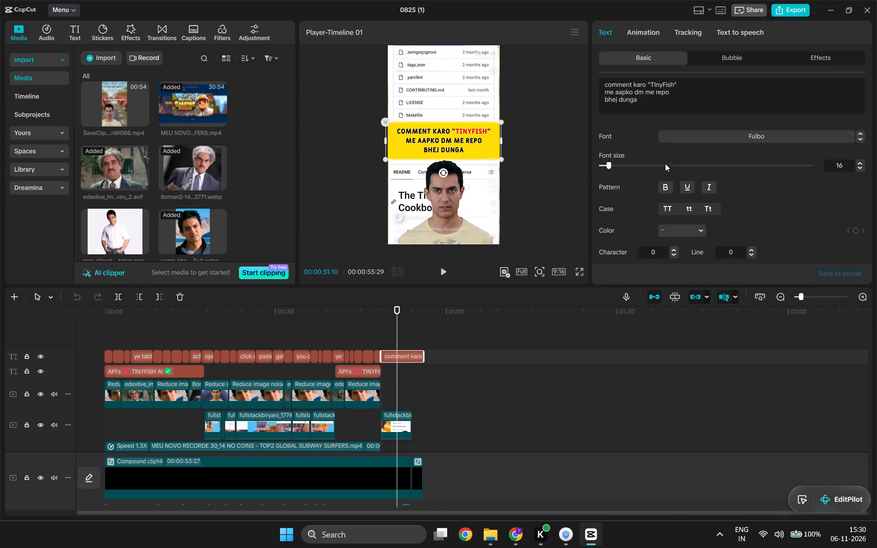
pyautogui.click(671, 109)
pyautogui.hotkey('ctrl', 'a')
pyautogui.hotkey('ctrl', 'c')
pyautogui.hotkey('ctrl', 'c')
pyautogui.hotkey('ctrl', 'c')
pyautogui.hotkey('ctrl', 'c')
pyautogui.hotkey('ctrl', 'c')
pyautogui.hotkey('ctrl', 'c')
pyautogui.hotkey('ctrl', 'c')
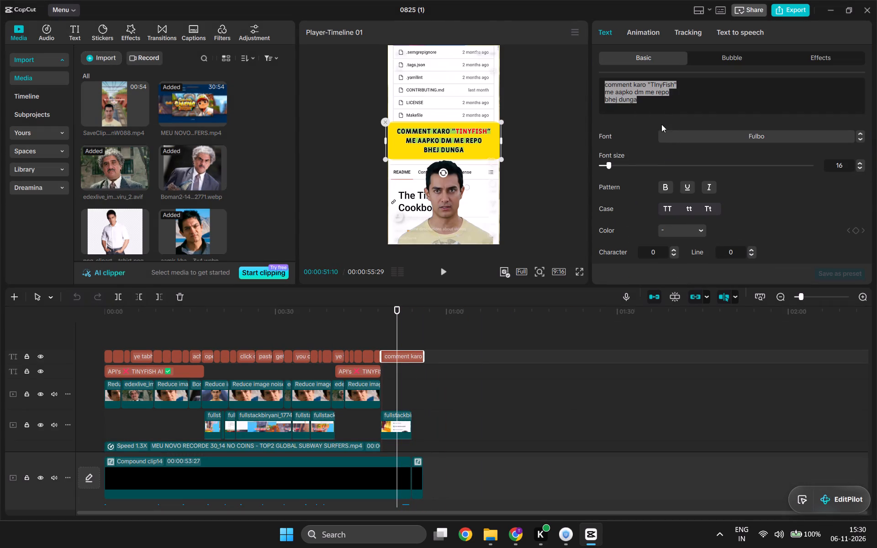
pyautogui.scroll(-4, 674, 190)
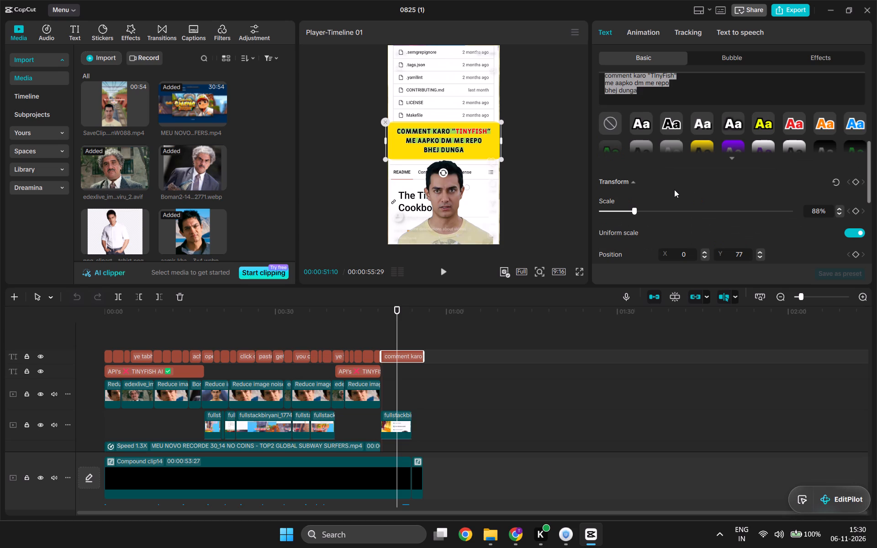
# Close project 0825 (1) and reopen project 0930 without relinking its missing media.
pyautogui.click(861, 11)
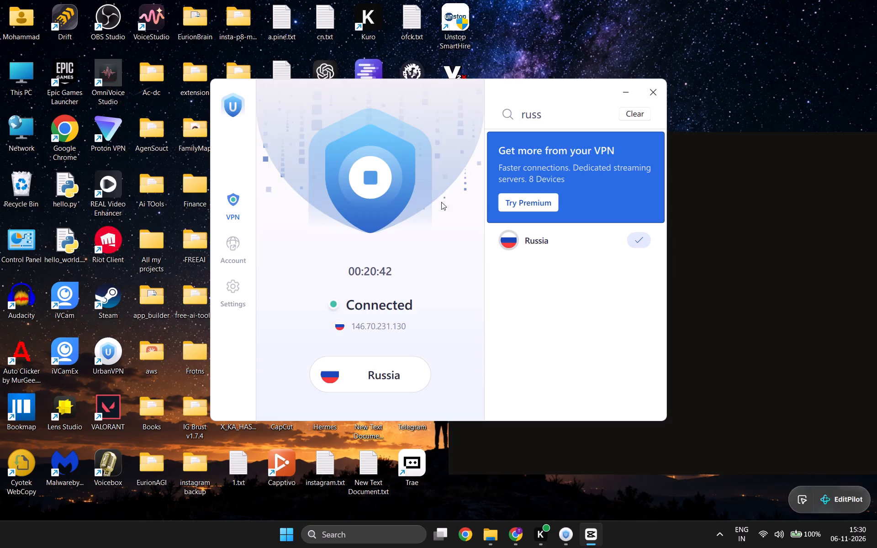
pyautogui.scroll(-2, 215, 454)
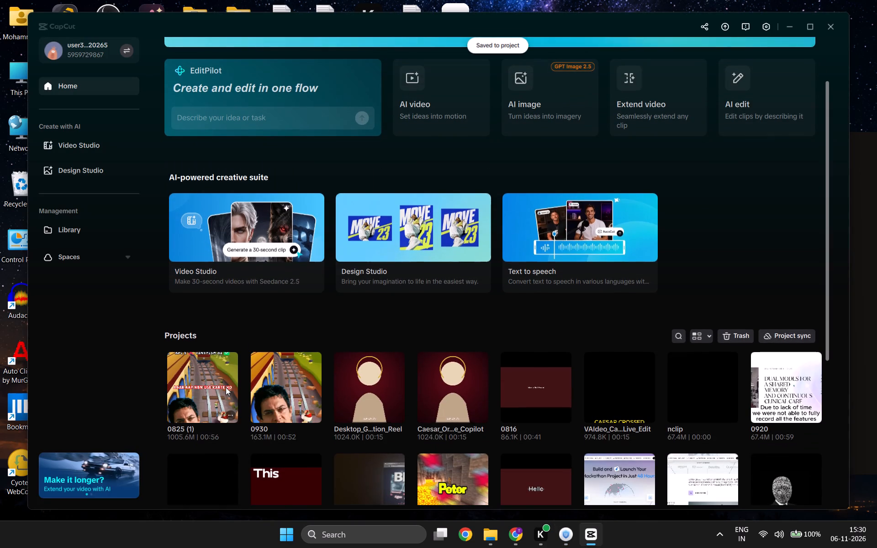
pyautogui.click(264, 385)
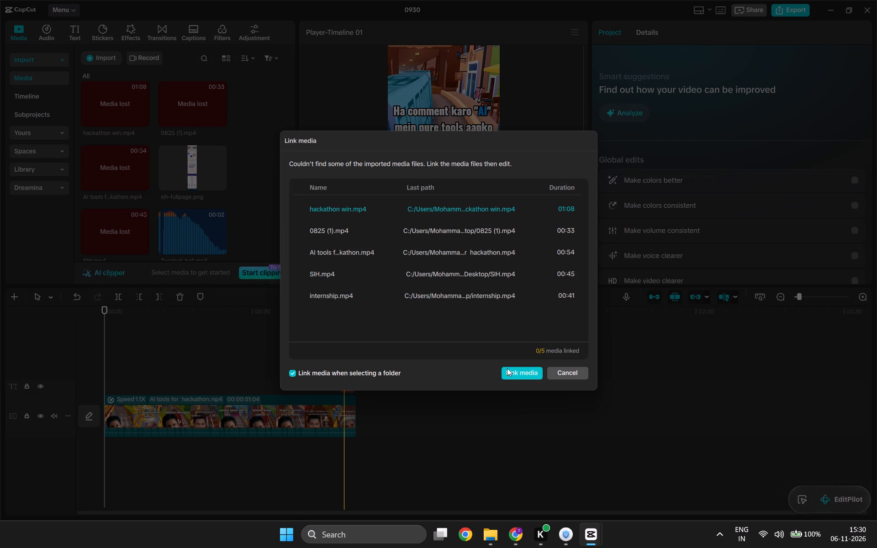
pyautogui.click(555, 370)
# Replace all the text of the "Ha" clip near the end of the timeline with the copied comment caption.
pyautogui.keyDown('ctrl'); pyautogui.scroll(12, 359, 379); pyautogui.keyUp('ctrl')
pyautogui.moveTo(649, 302); pyautogui.dragTo(658, 303)
pyautogui.click(656, 307)
pyautogui.click(683, 387)
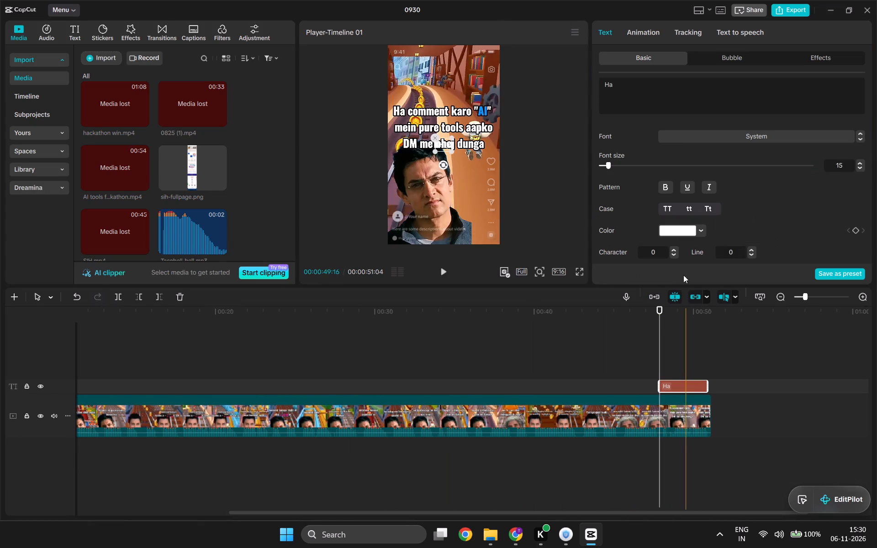
pyautogui.click(646, 84)
pyautogui.hotkey('ctrl', 'a')
pyautogui.hotkey('ctrl', 'v')
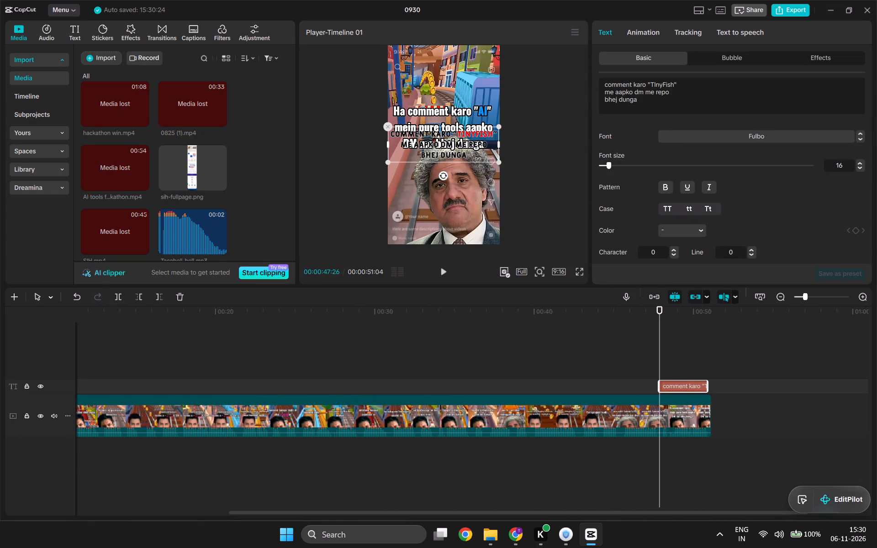
# Replace the keyword "TInyFish" in the caption with "AI".
pyautogui.doubleClick(655, 84)
pyautogui.click(701, 232)
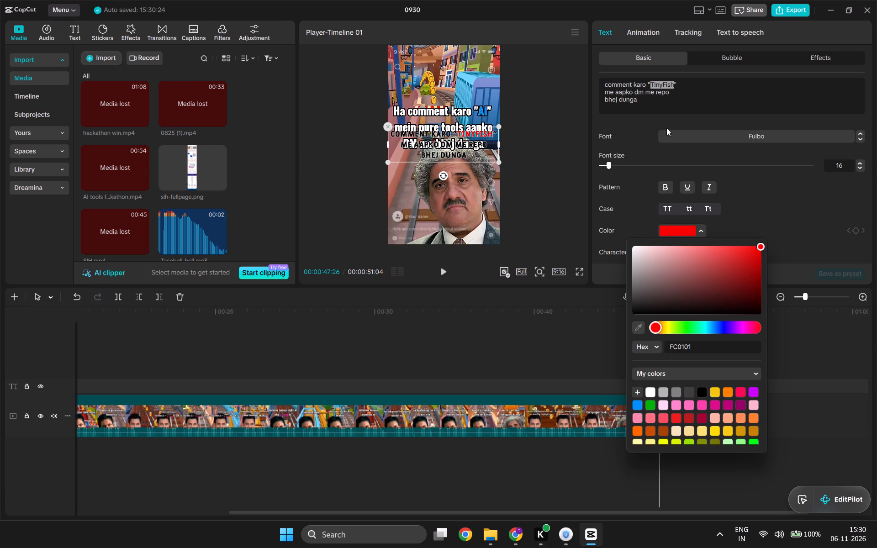
pyautogui.doubleClick(655, 82)
pyautogui.write('AI')
# Apply the preset style with black text on a yellow background to the caption.
pyautogui.scroll(-1, 707, 215)
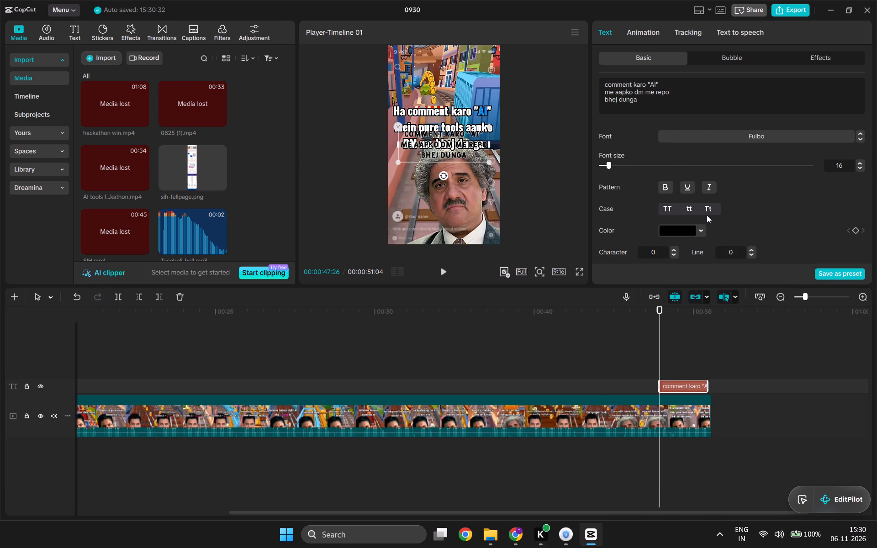
pyautogui.scroll(-2, 701, 186)
pyautogui.click(722, 206)
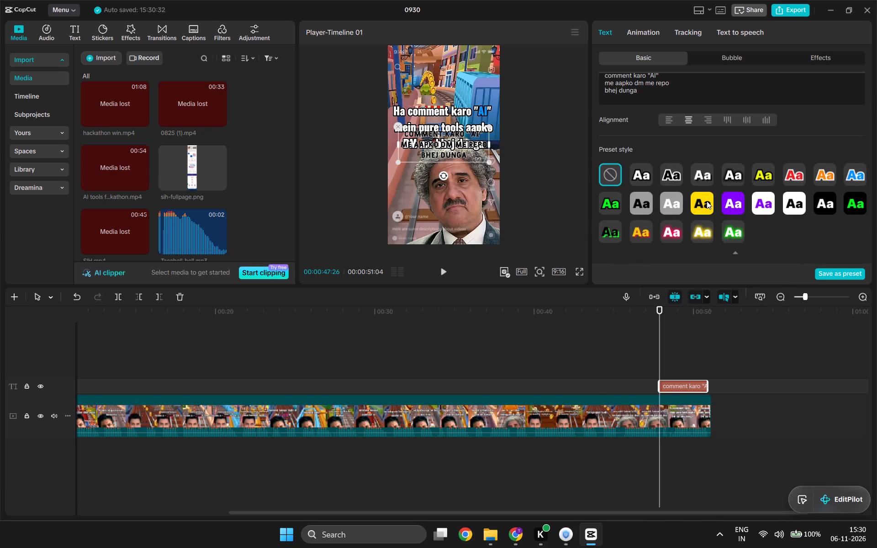
pyautogui.click(707, 201)
# Move the caption up to about Y 336 and enlarge it to about 116% over the burned-in subtitle, then preview it.
pyautogui.moveTo(448, 138); pyautogui.dragTo(448, 121)
pyautogui.moveTo(491, 143); pyautogui.dragTo(501, 148)
pyautogui.click(442, 266)
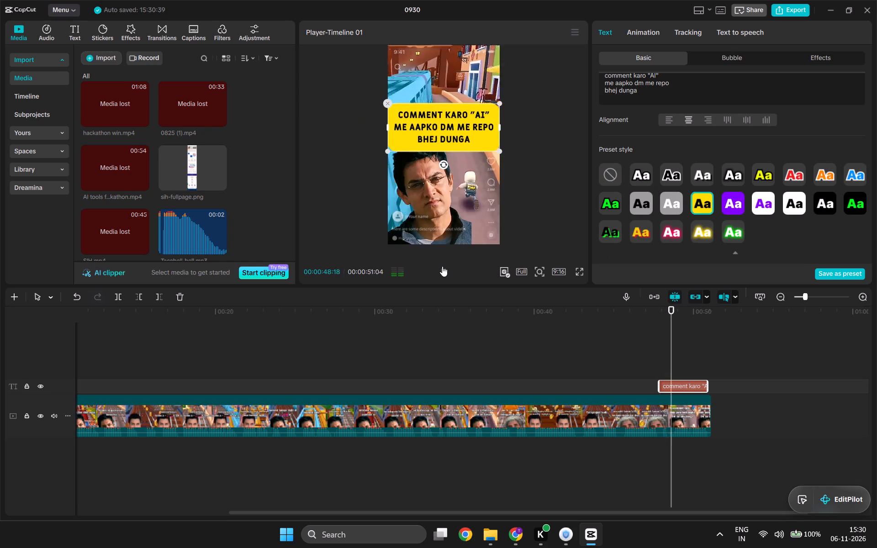
pyautogui.click(442, 266)
# Give the caption a white (FFFFFF) stroke with a thickness of 15.
pyautogui.scroll(-3, 651, 198)
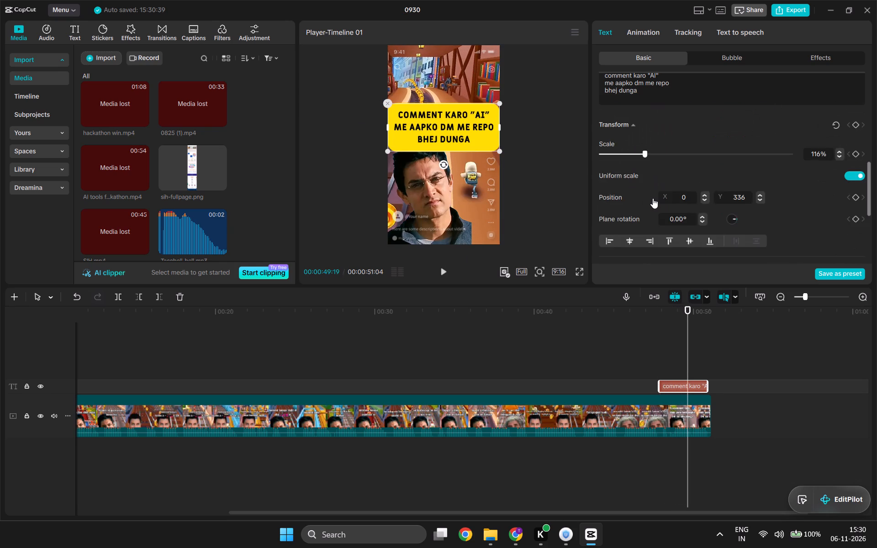
pyautogui.scroll(-3, 653, 199)
pyautogui.click(602, 180)
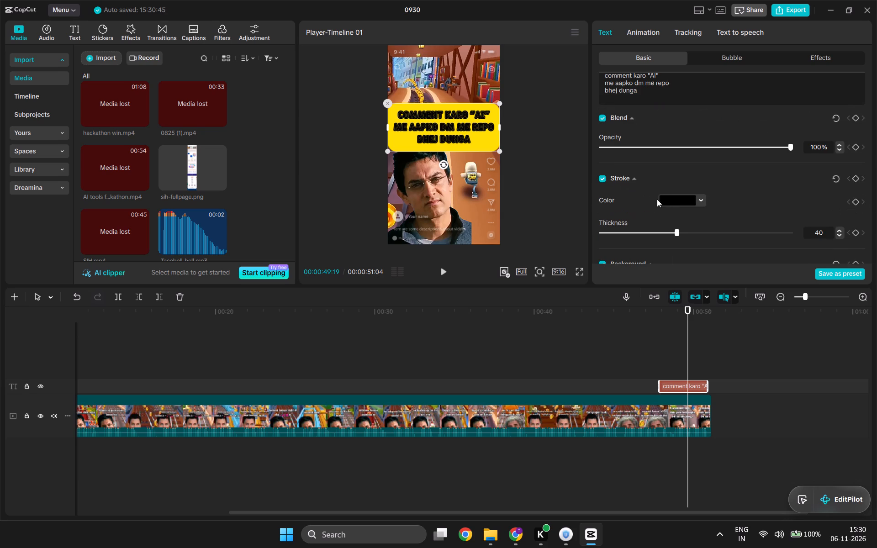
pyautogui.doubleClick(696, 194)
pyautogui.click(697, 198)
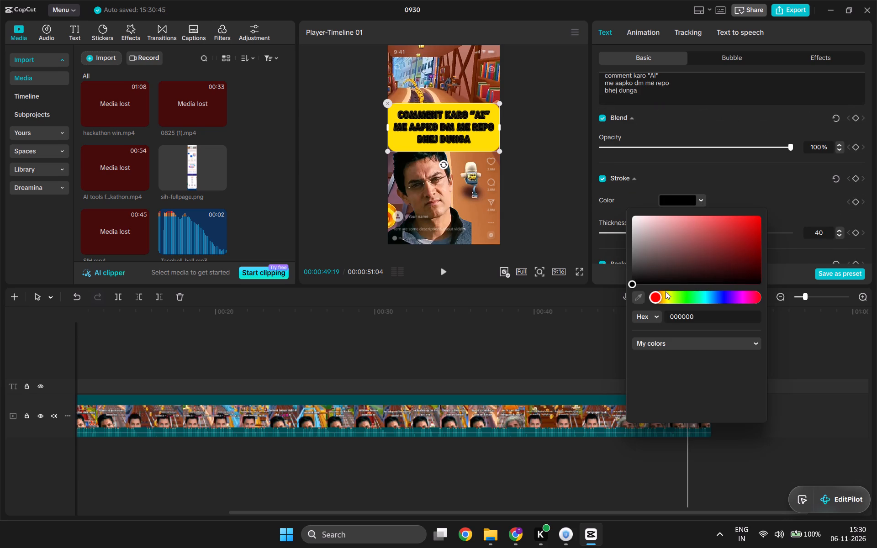
pyautogui.moveTo(659, 295); pyautogui.dragTo(787, 304)
pyautogui.click(655, 358)
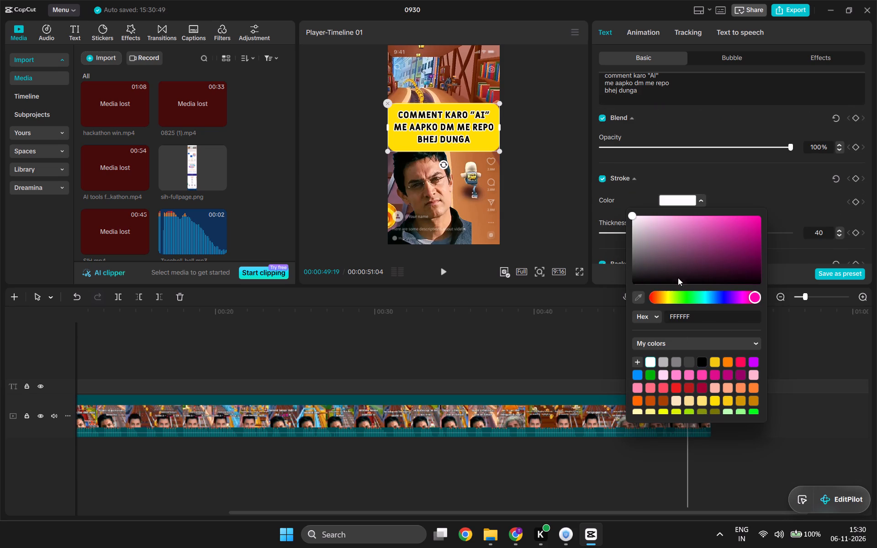
pyautogui.click(717, 178)
pyautogui.click(641, 185)
pyautogui.click(638, 174)
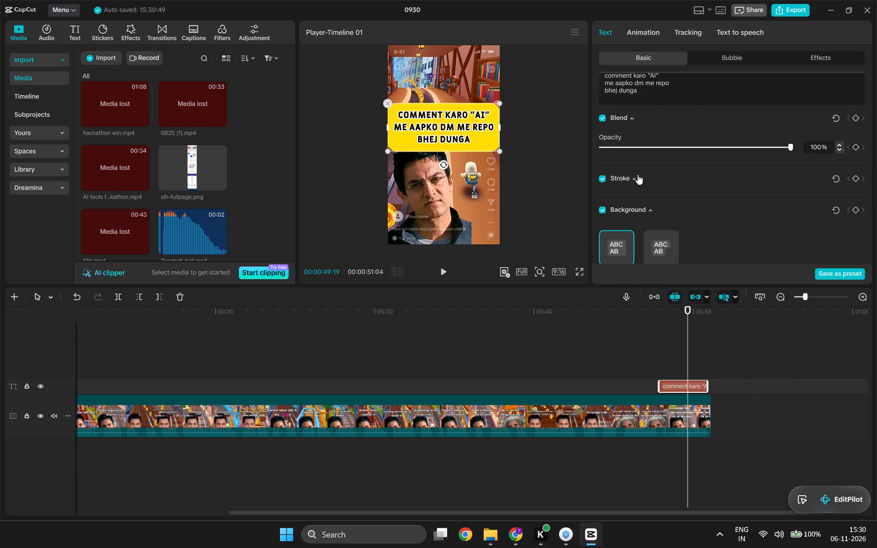
pyautogui.moveTo(675, 232); pyautogui.dragTo(626, 235)
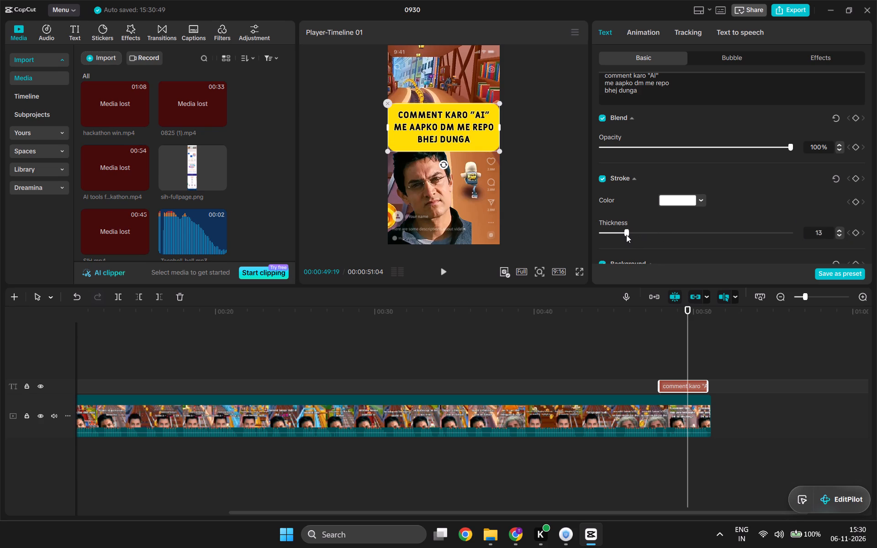
pyautogui.moveTo(626, 235); pyautogui.dragTo(630, 235)
pyautogui.click(839, 227)
# Nudge the caption up to about Y 347 and play back its last part.
pyautogui.click(458, 128)
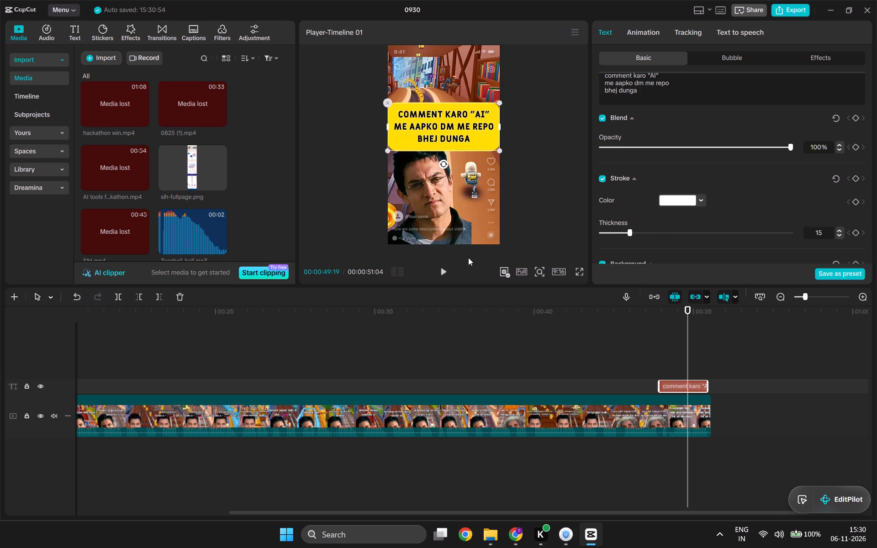
pyautogui.click(443, 270)
pyautogui.click(444, 267)
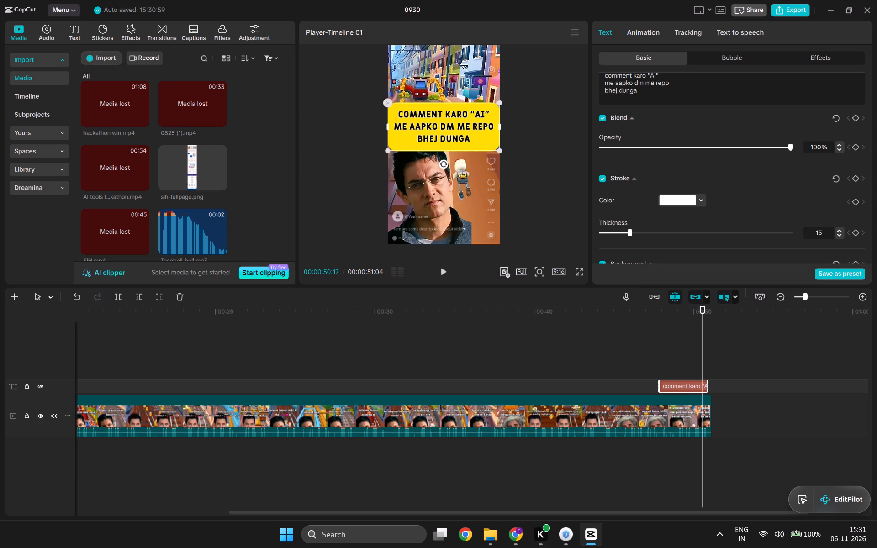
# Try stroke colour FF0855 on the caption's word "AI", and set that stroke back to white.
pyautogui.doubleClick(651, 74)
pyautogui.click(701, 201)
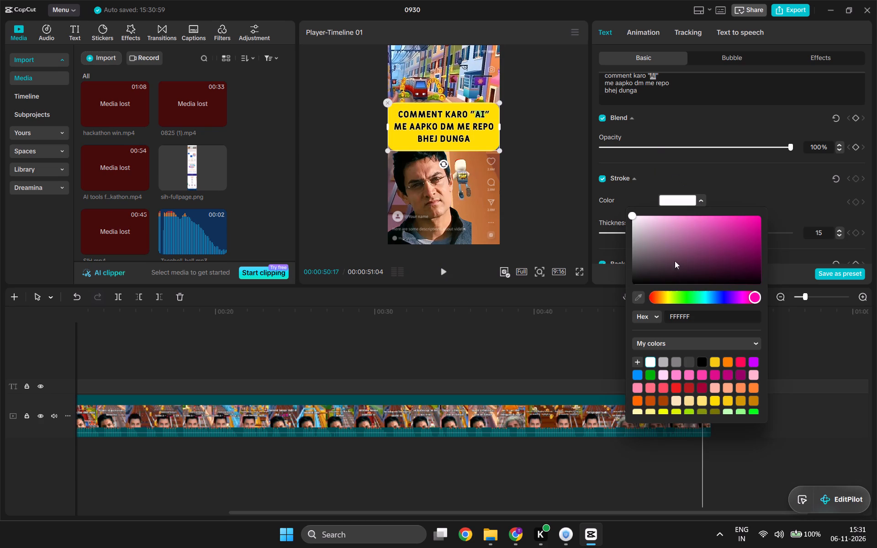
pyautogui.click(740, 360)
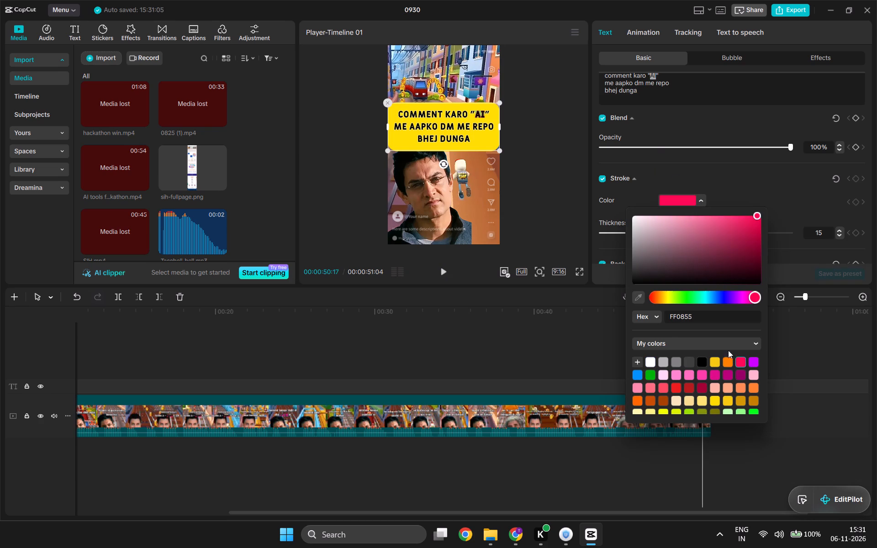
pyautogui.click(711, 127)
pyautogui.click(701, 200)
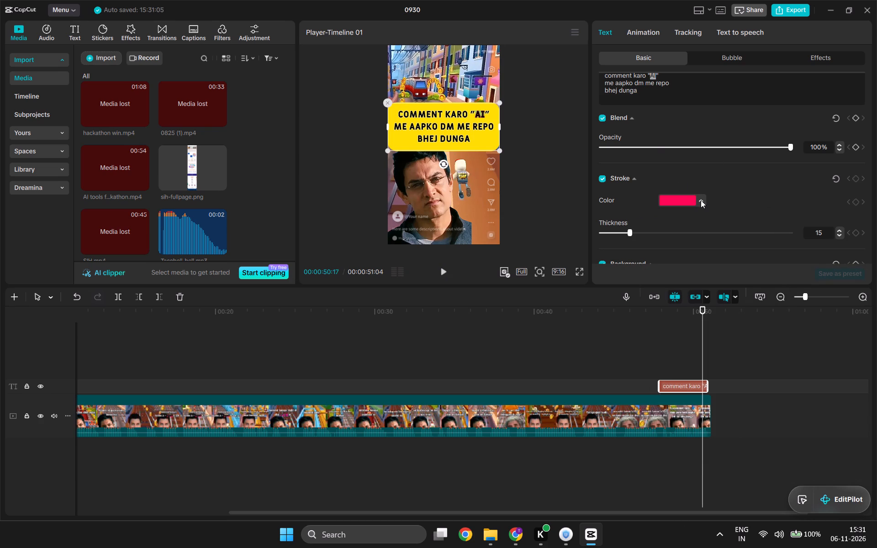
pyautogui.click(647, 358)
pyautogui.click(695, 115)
# Set the text colour of the caption's word "AI" to blue 0090FF.
pyautogui.scroll(2, 695, 115)
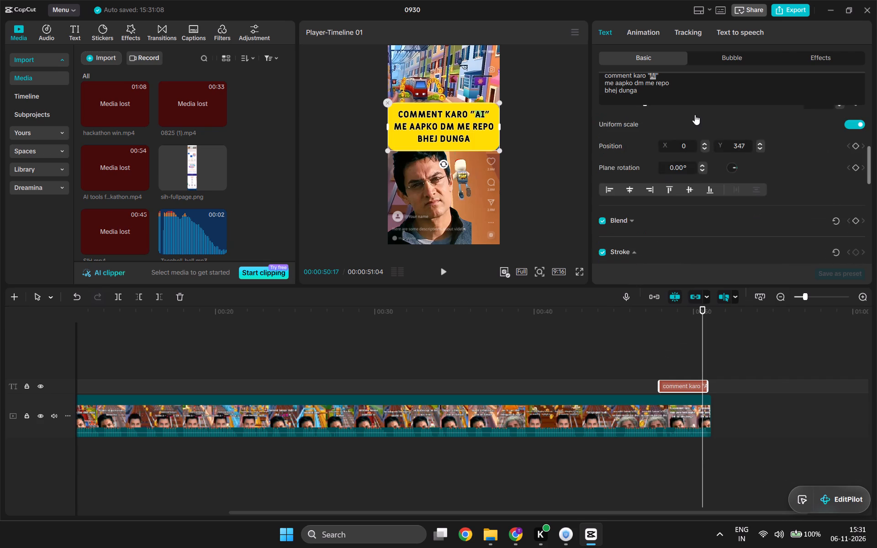
pyautogui.scroll(7, 695, 115)
pyautogui.scroll(-4, 692, 152)
pyautogui.scroll(4, 692, 152)
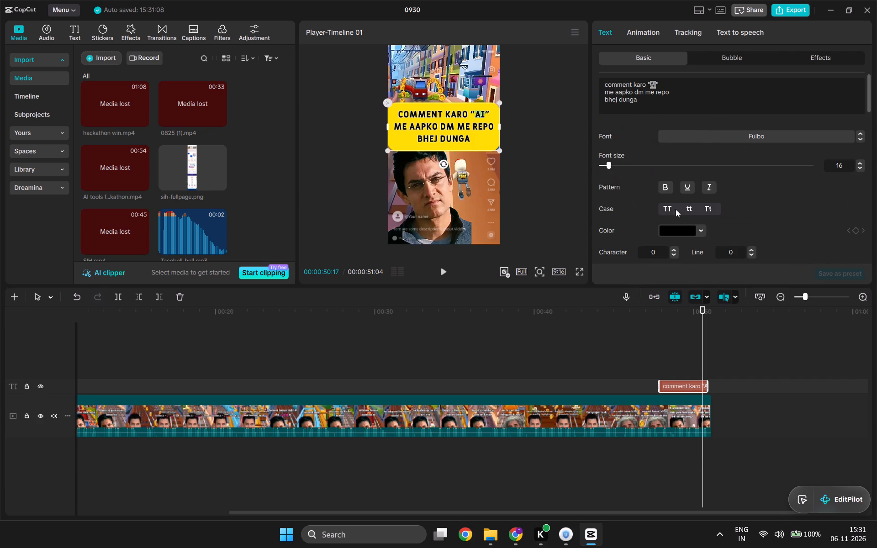
pyautogui.click(702, 227)
pyautogui.click(639, 402)
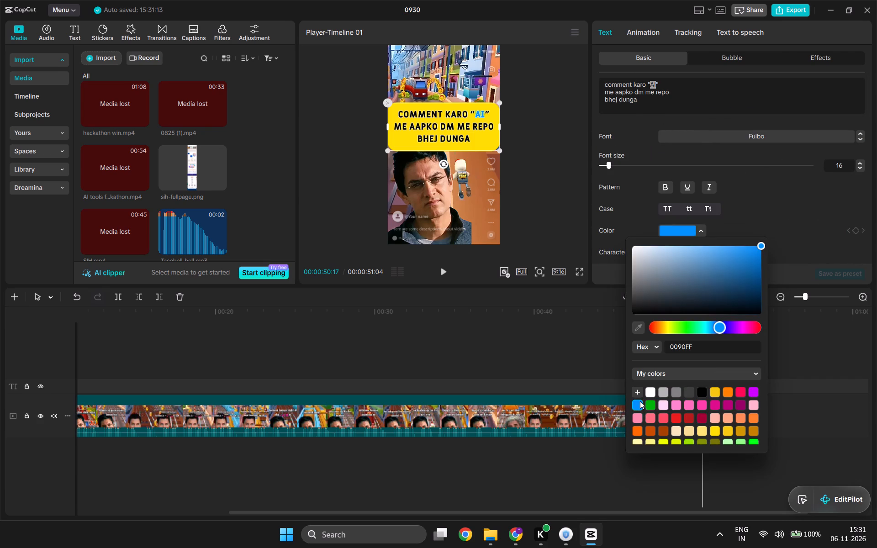
pyautogui.click(696, 95)
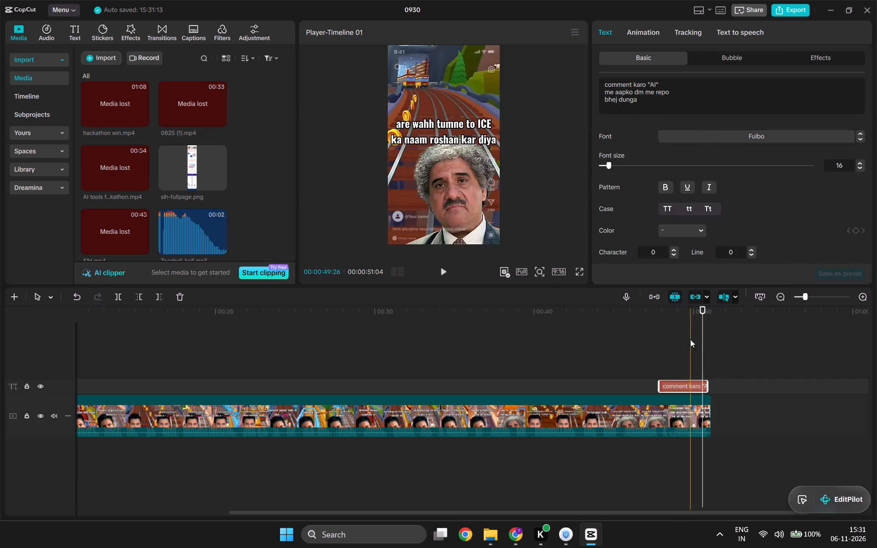
# Play back the closing caption from just before its start.
pyautogui.moveTo(677, 313); pyautogui.dragTo(649, 319)
pyautogui.press('space')
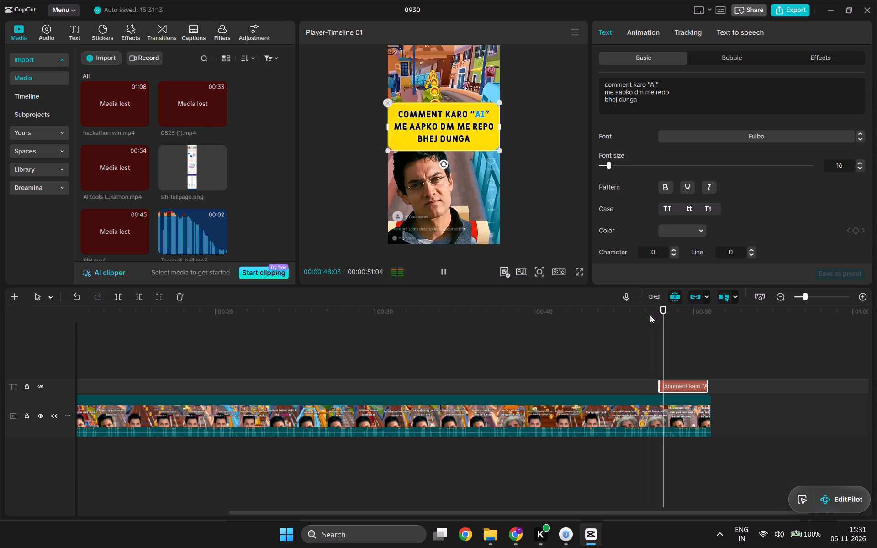
pyautogui.keyDown('ctrl'); pyautogui.scroll(4, 661, 316); pyautogui.keyUp('ctrl')
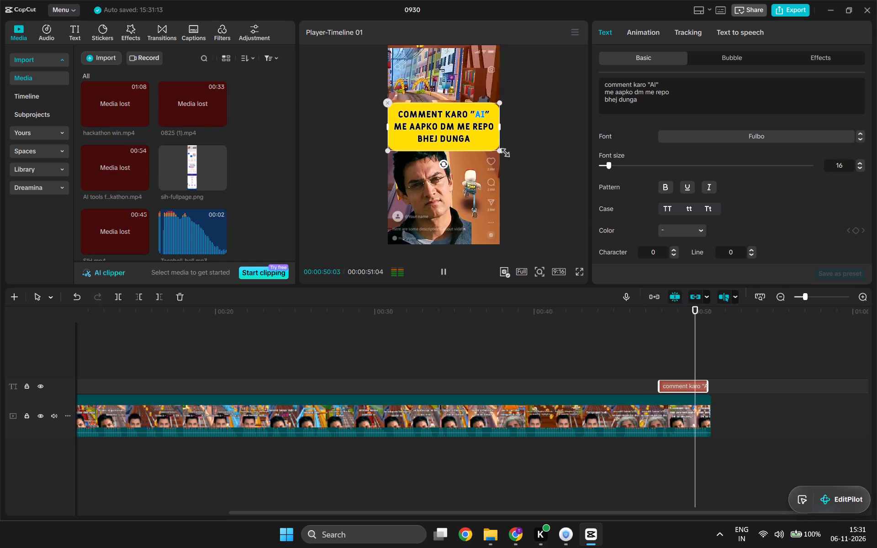
pyautogui.press('space')
pyautogui.press('space')
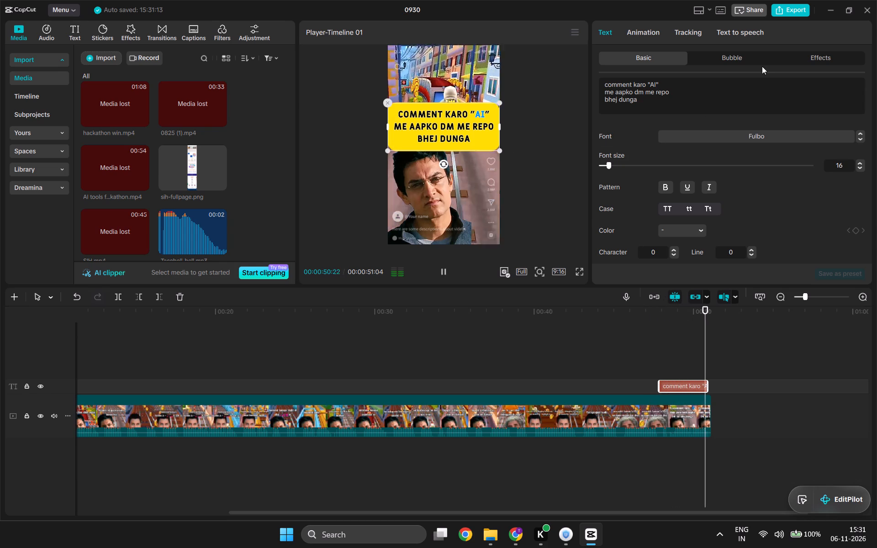
# Extend the end of the caption clip to the end of the video at 00:00:51:04.
pyautogui.keyDown('ctrl'); pyautogui.scroll(3, 714, 380); pyautogui.keyUp('ctrl')
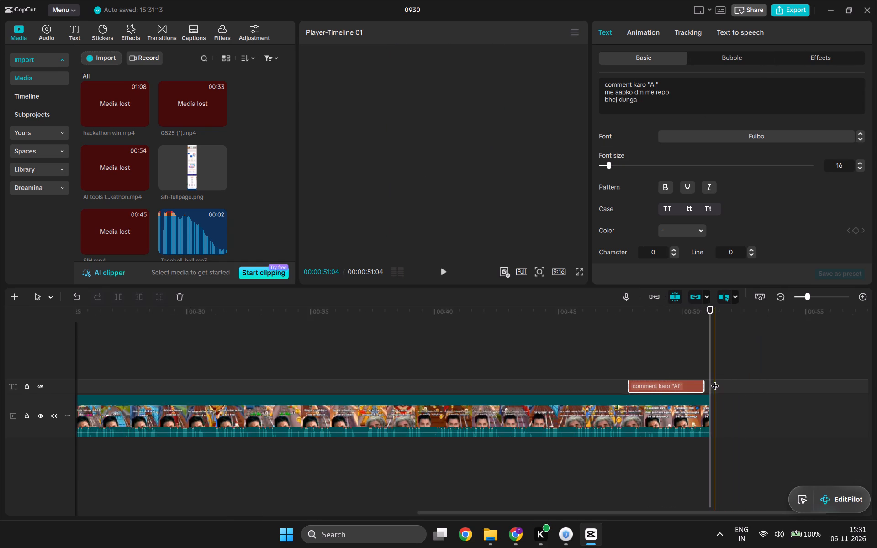
pyautogui.keyDown('ctrl'); pyautogui.scroll(16, 715, 380); pyautogui.keyUp('ctrl')
pyautogui.moveTo(693, 380); pyautogui.dragTo(706, 387)
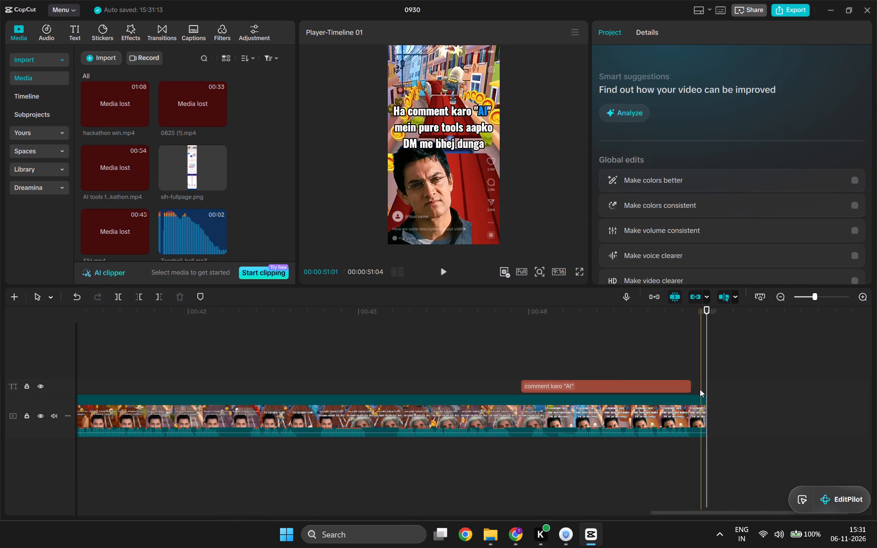
pyautogui.click(681, 383)
pyautogui.moveTo(692, 388); pyautogui.dragTo(705, 392)
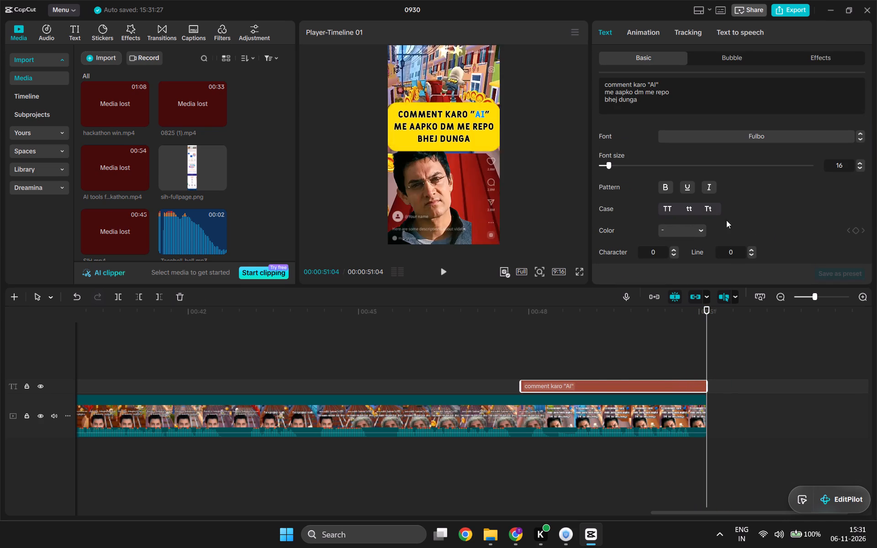
# Switch to File Explorer and open "AI tools for hackathon.mp4" from the Downloads folder for playback.
pyautogui.click(492, 538)
pyautogui.click(464, 480)
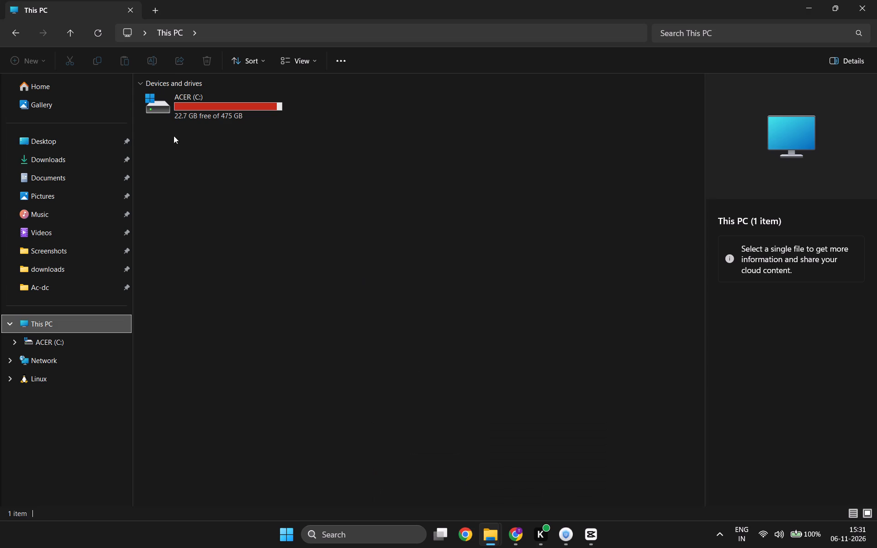
pyautogui.click(83, 162)
pyautogui.click(81, 163)
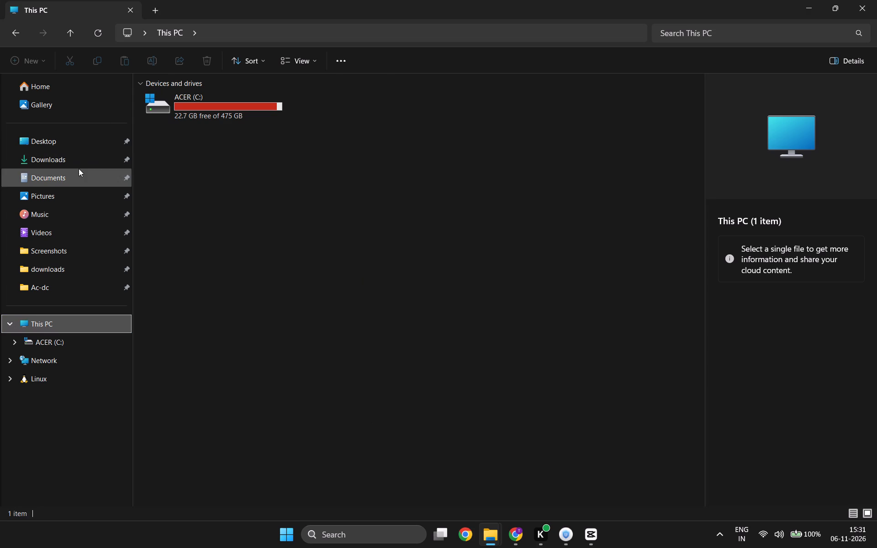
pyautogui.click(79, 169)
pyautogui.click(73, 158)
pyautogui.click(181, 111)
pyautogui.click(181, 111)
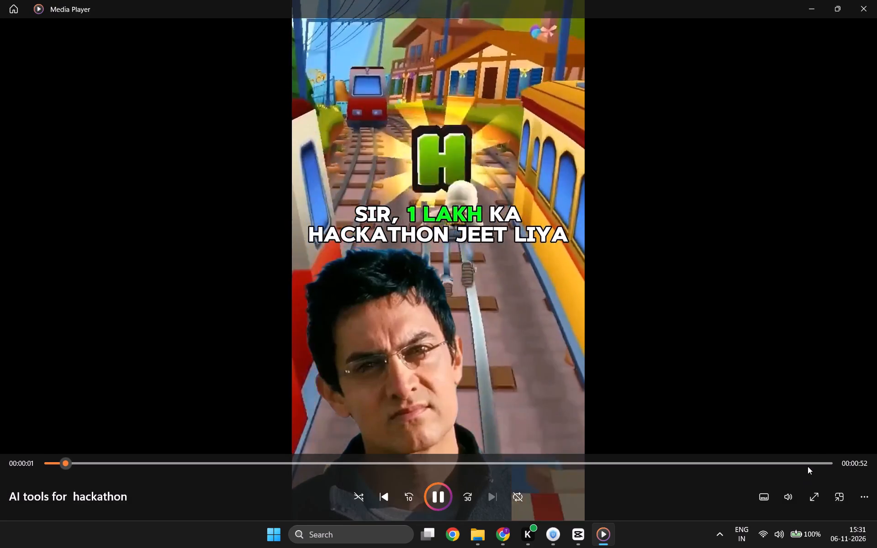
# Check the beginning and the closing comment caption of the original video, and close the player.
pyautogui.click(810, 463)
pyautogui.moveTo(819, 465); pyautogui.dragTo(0, 402)
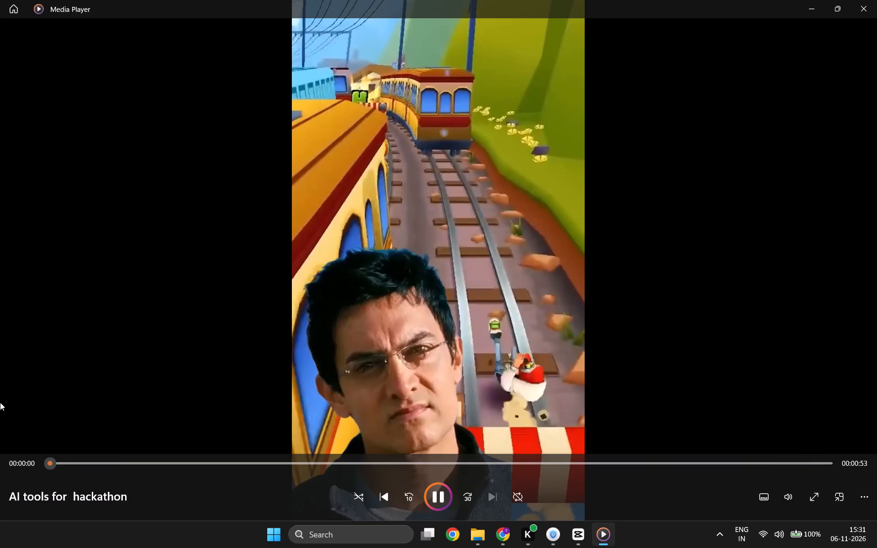
pyautogui.moveTo(0, 402); pyautogui.dragTo(0, 406)
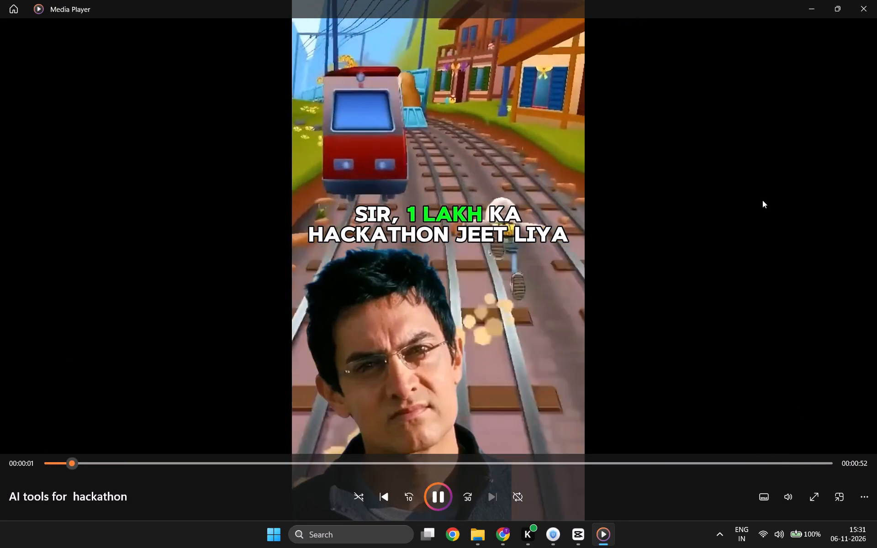
pyautogui.click(771, 469)
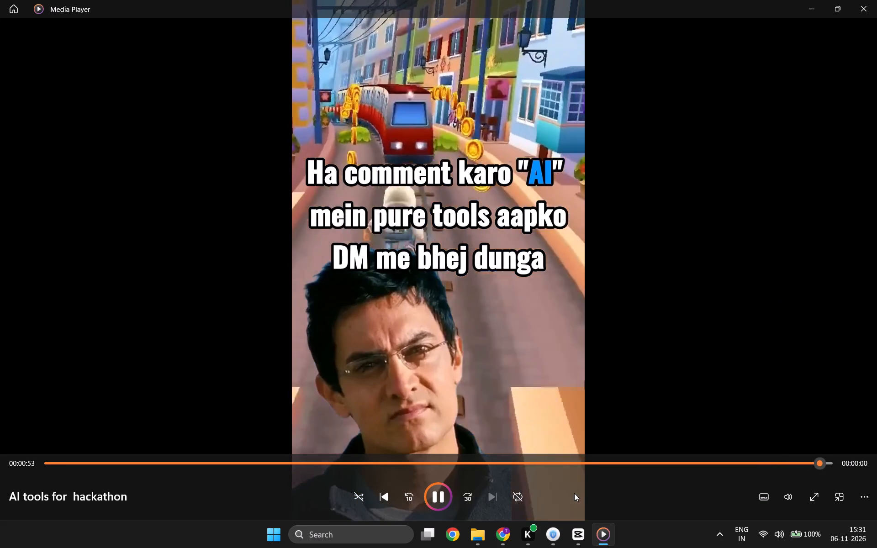
pyautogui.click(876, 0)
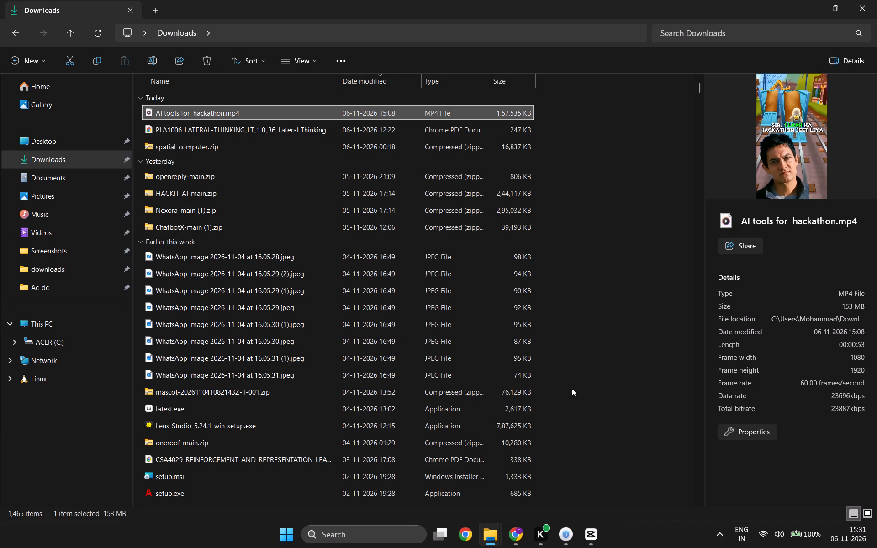
# Switch back to CapCut and play back the closing caption section of project 0930.
pyautogui.click(804, 0)
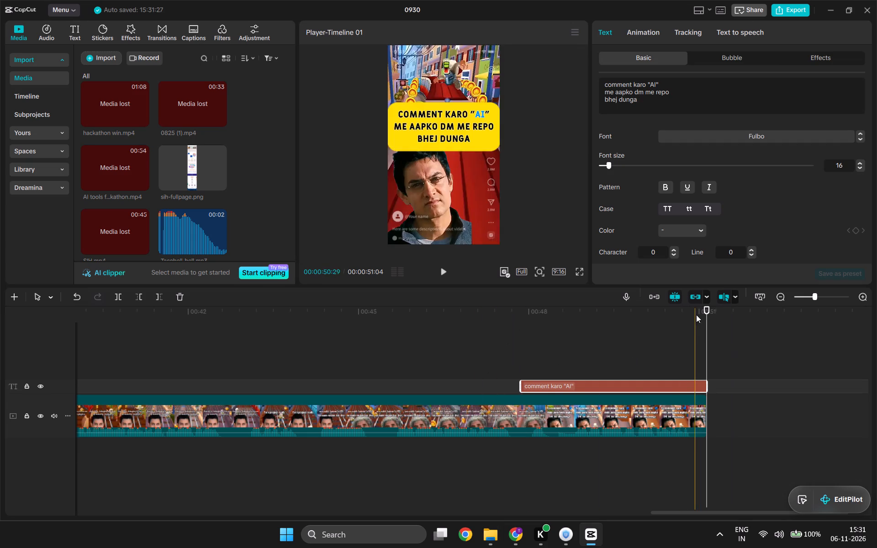
pyautogui.moveTo(692, 315); pyautogui.dragTo(430, 334)
pyautogui.click(444, 271)
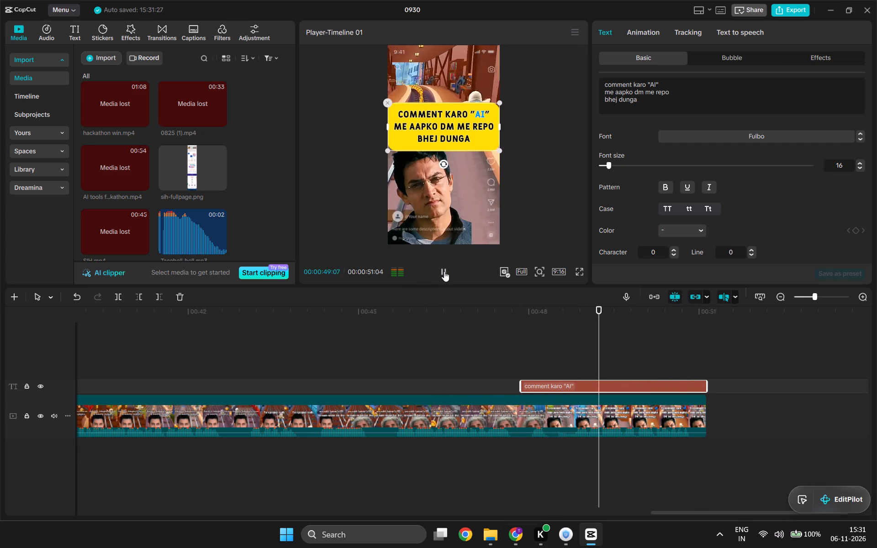
# Leave project 0930, open project 0825 (1) to examine the styling of its closing comment caption, and close it again.
pyautogui.click(863, 11)
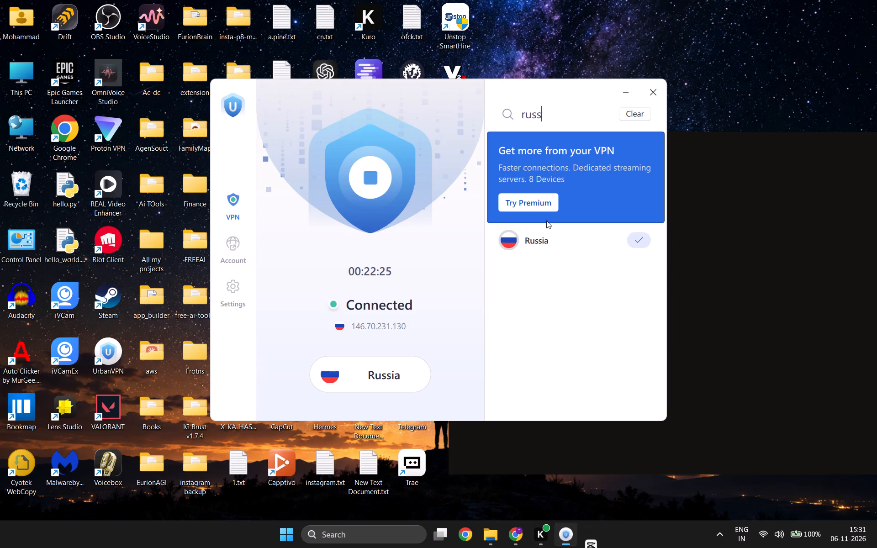
pyautogui.scroll(-1, 369, 382)
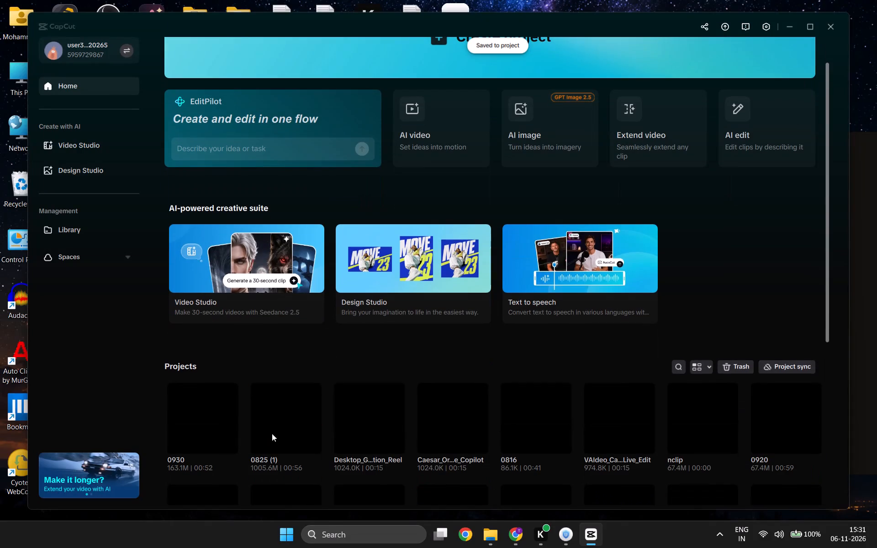
pyautogui.click(291, 405)
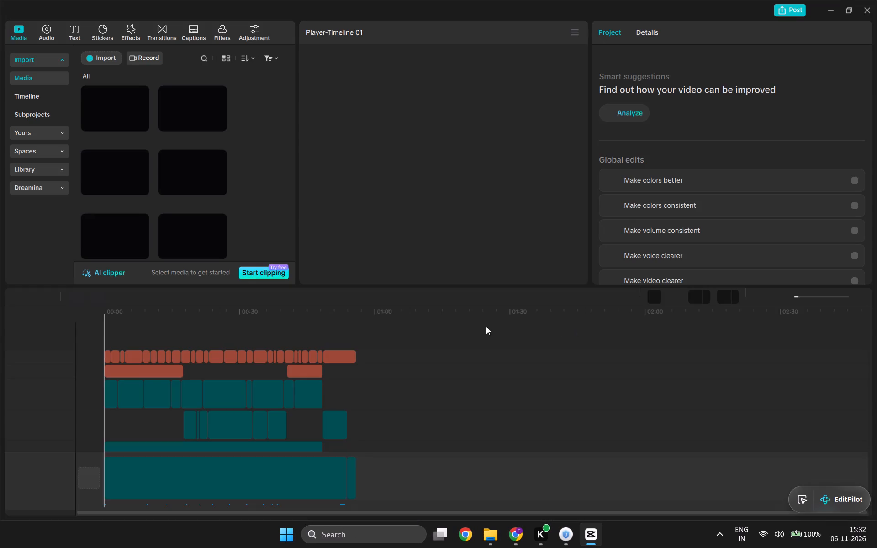
pyautogui.scroll(16, 332, 388)
pyautogui.click(564, 378)
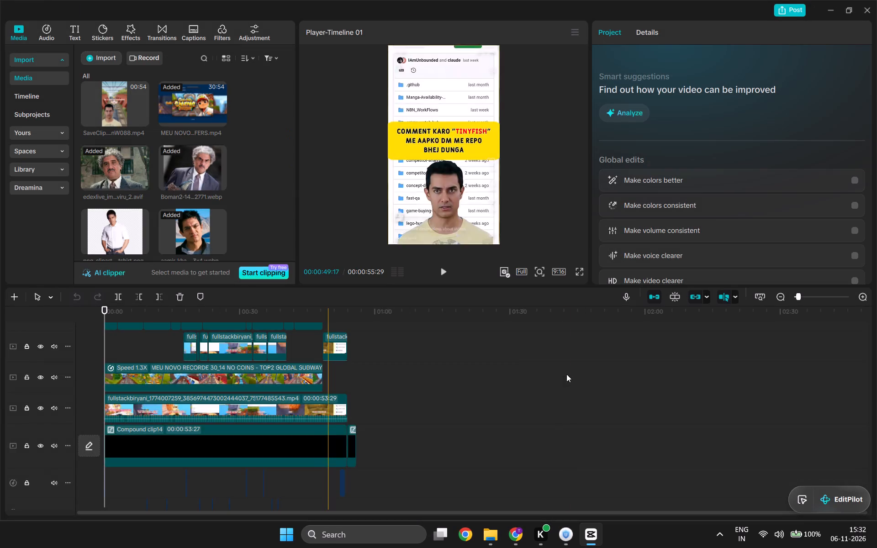
pyautogui.scroll(5, 480, 374)
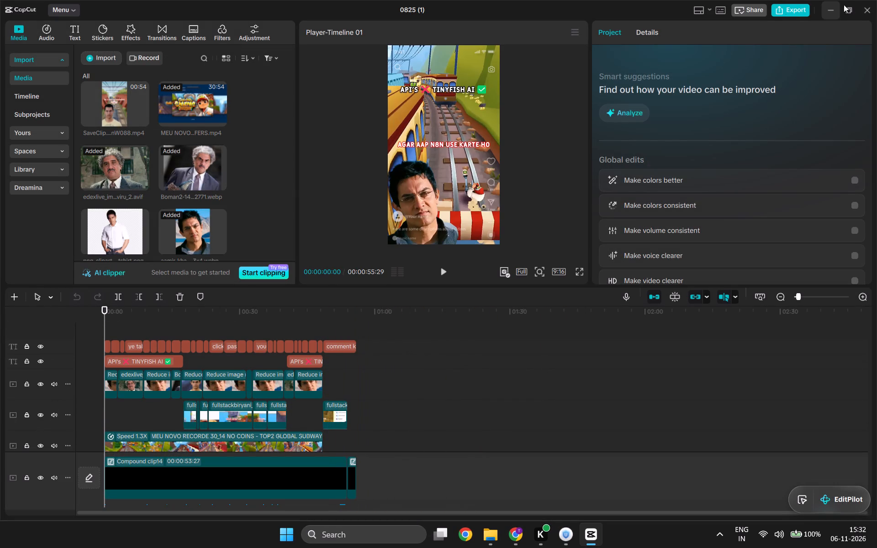
pyautogui.click(860, 8)
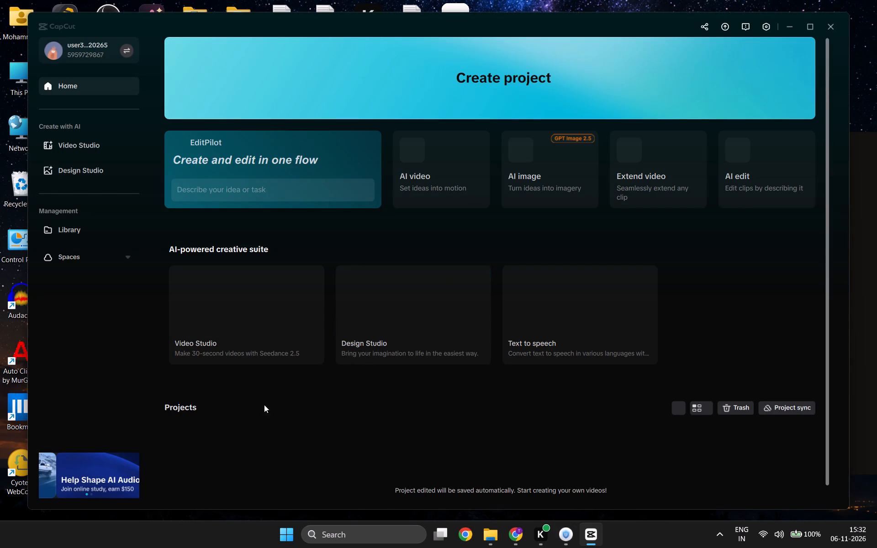
# Reopen project 0930 from the project list.
pyautogui.scroll(-2, 203, 455)
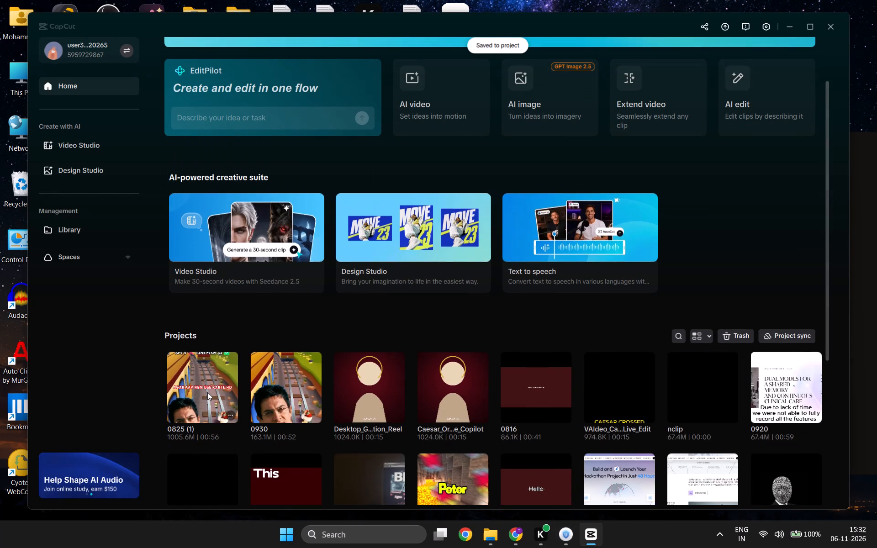
pyautogui.moveTo(207, 392); pyautogui.dragTo(275, 360)
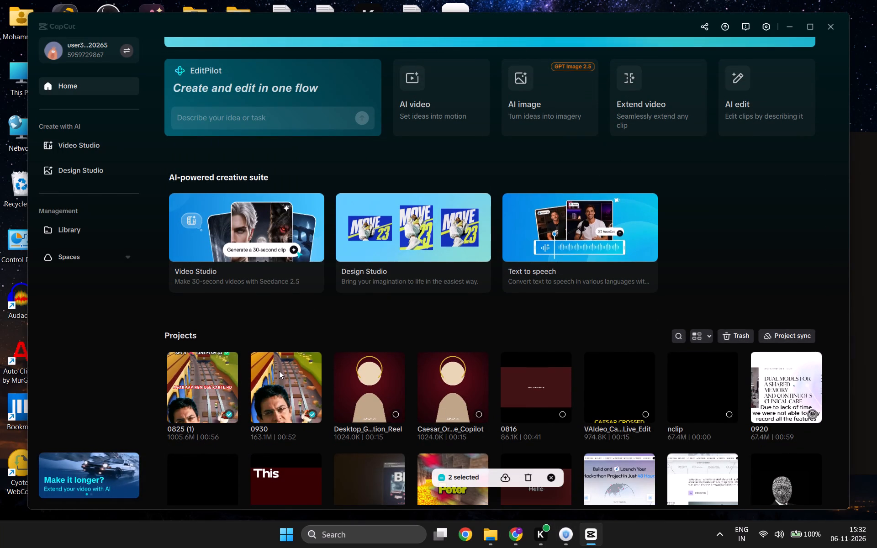
pyautogui.click(279, 371)
pyautogui.click(200, 400)
pyautogui.click(287, 369)
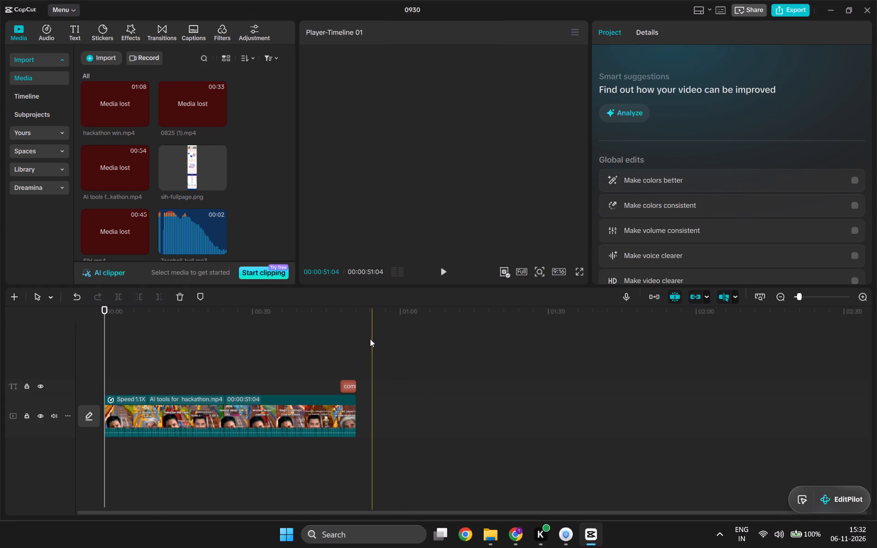
# Recolour the word "AI" in the closing comment caption from the palette to red.
pyautogui.moveTo(345, 325); pyautogui.dragTo(339, 327)
pyautogui.click(554, 369)
pyautogui.moveTo(356, 315); pyautogui.dragTo(354, 313)
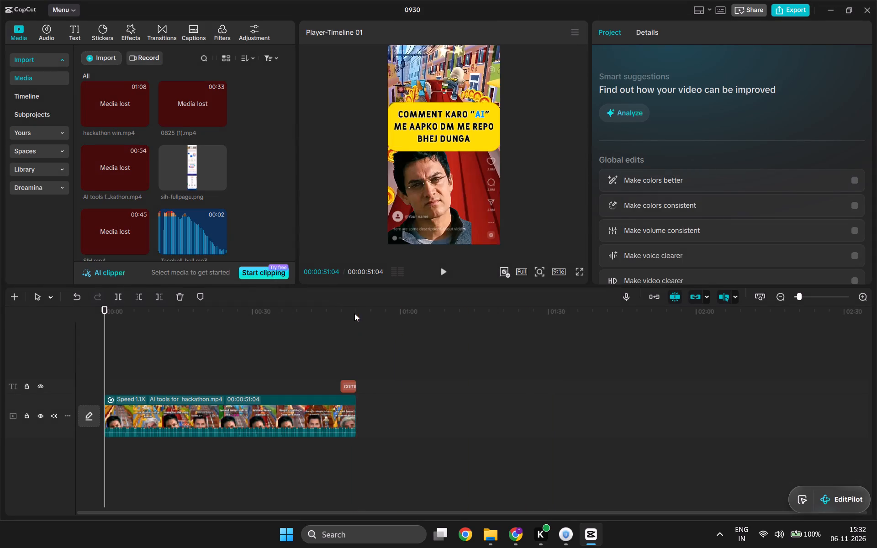
pyautogui.moveTo(354, 313); pyautogui.dragTo(345, 316)
pyautogui.click(350, 385)
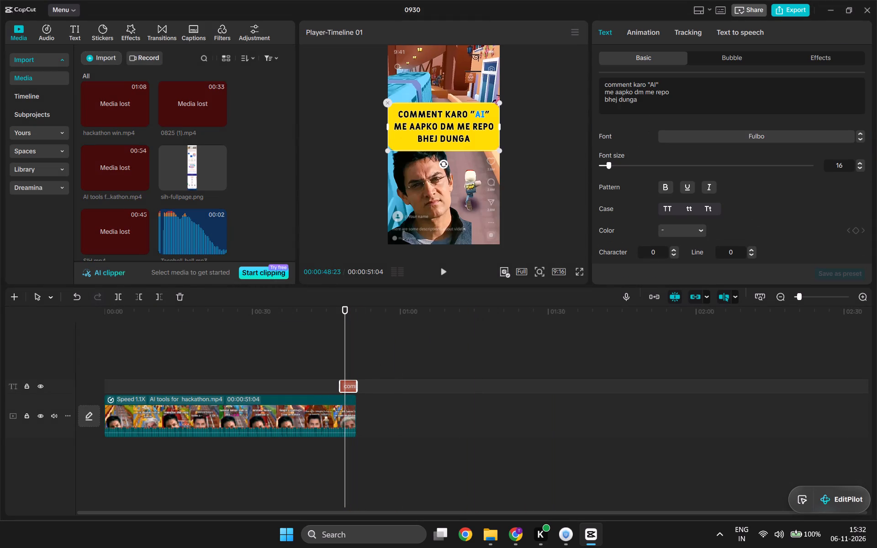
pyautogui.doubleClick(653, 85)
pyautogui.click(701, 229)
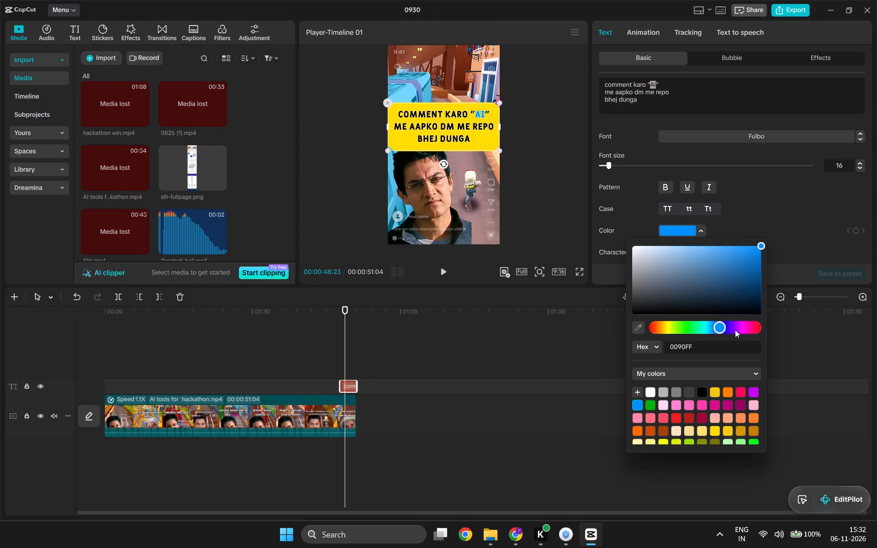
pyautogui.click(739, 392)
pyautogui.click(688, 107)
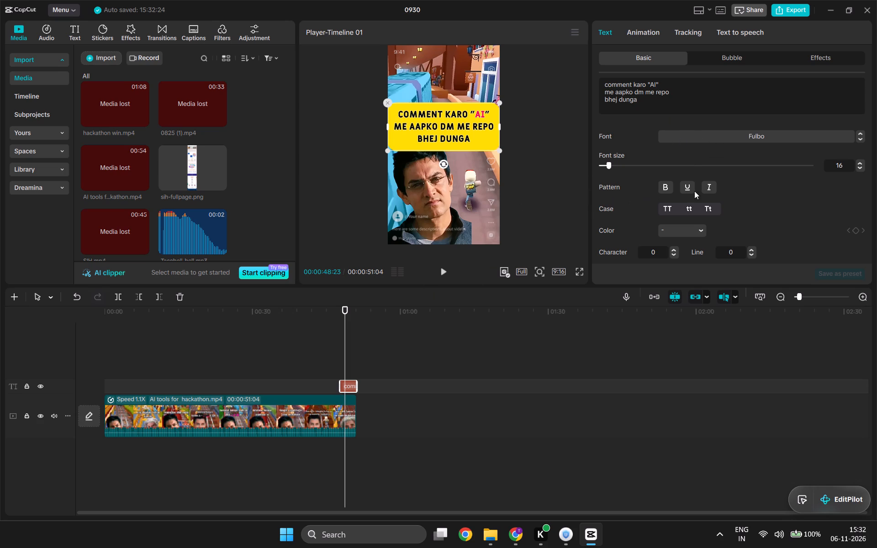
# Play the video from its beginning in full-screen preview and return to the editor.
pyautogui.scroll(-9, 678, 179)
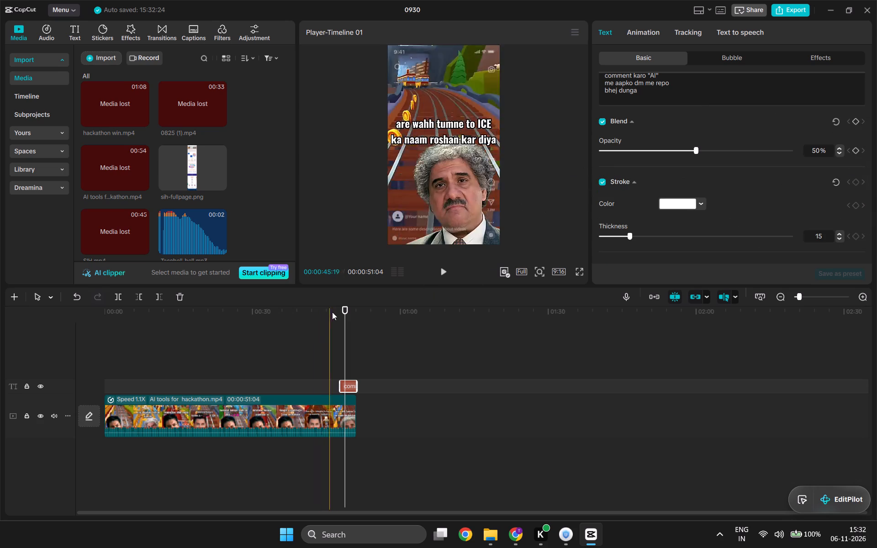
pyautogui.moveTo(340, 312); pyautogui.dragTo(0, 307)
pyautogui.click(442, 269)
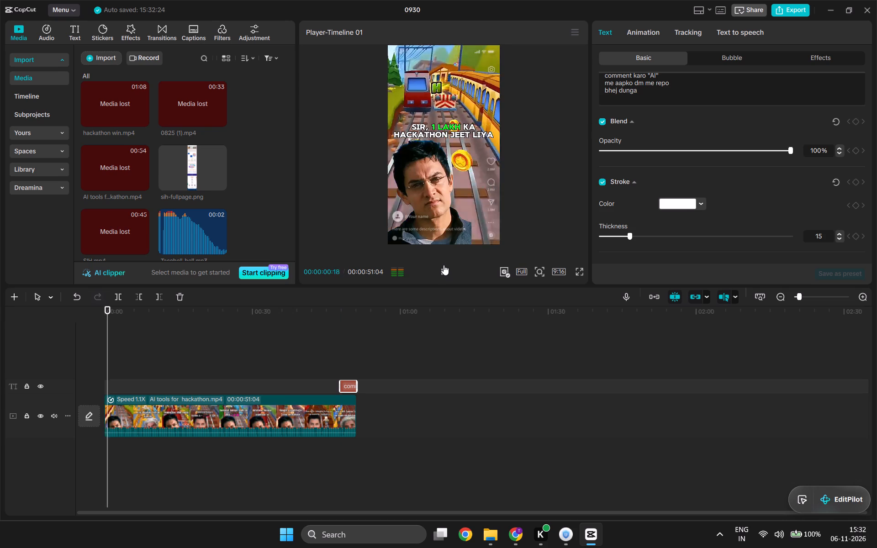
pyautogui.click(586, 274)
pyautogui.click(581, 273)
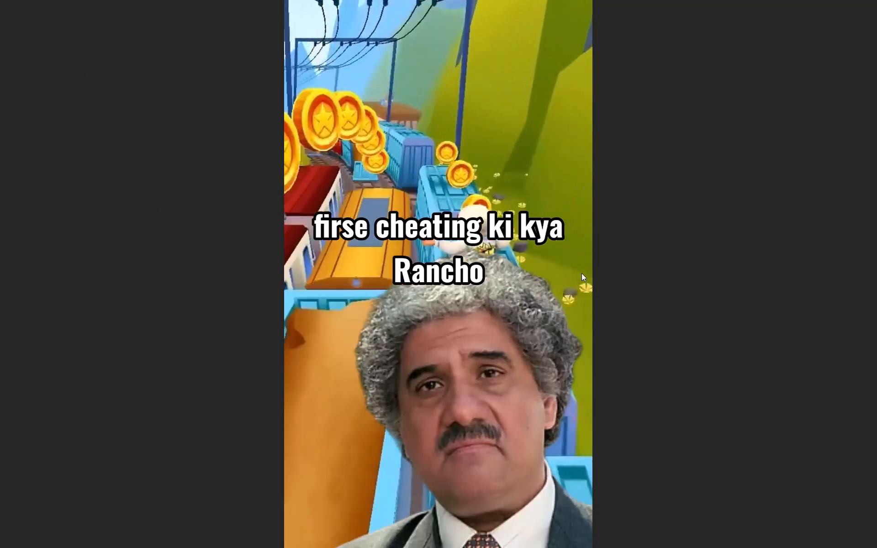
pyautogui.click(541, 445)
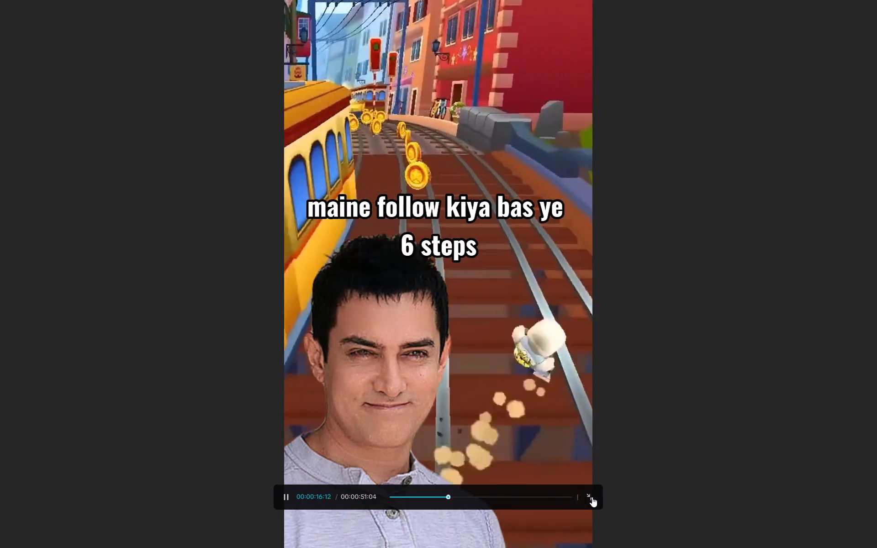
pyautogui.click(592, 497)
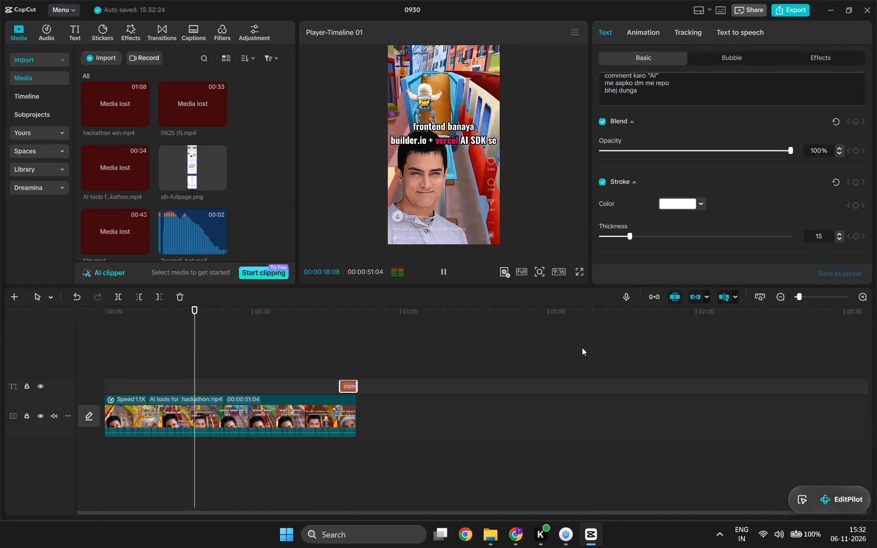
# Open the export settings for project 0930 and set the frame rate to 60fps.
pyautogui.click(779, 13)
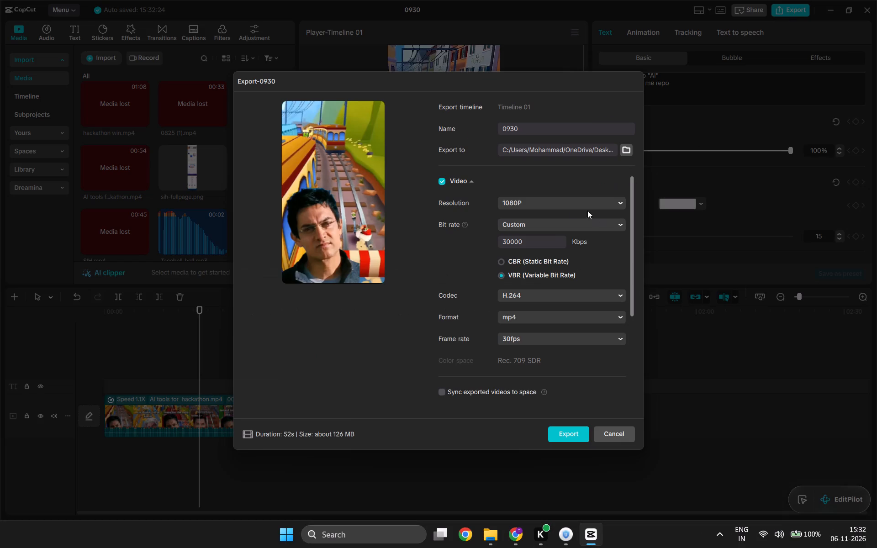
pyautogui.click(528, 341)
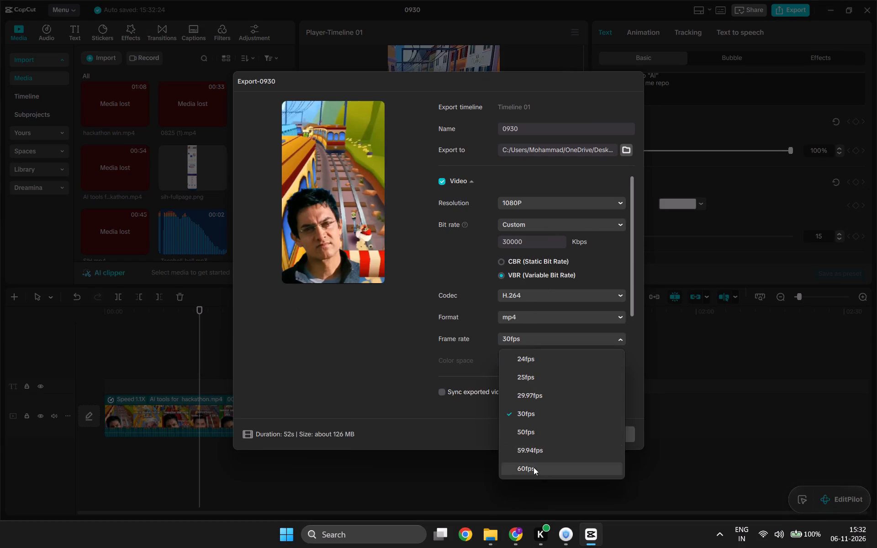
pyautogui.click(534, 467)
# Name the export "HAckathon 1 lakh", export the video, and dismiss the sharing dialog without sharing.
pyautogui.moveTo(534, 126); pyautogui.dragTo(398, 96)
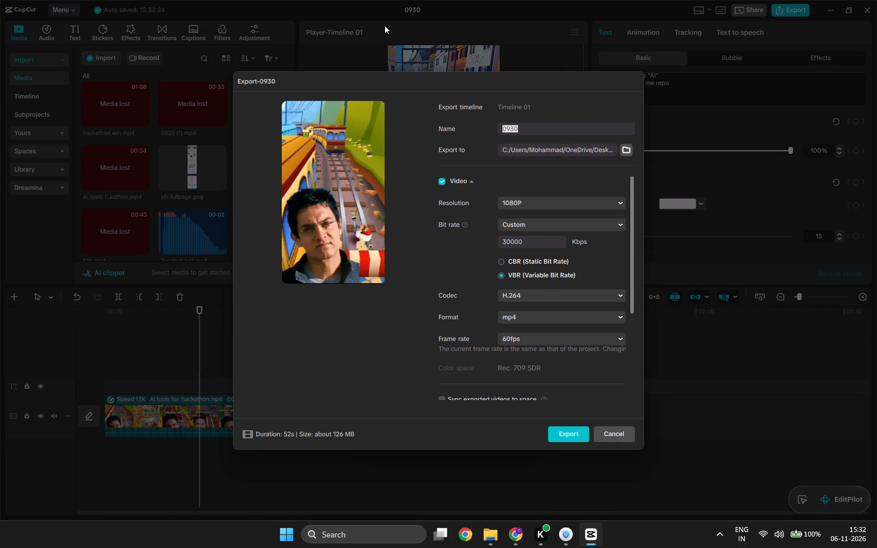
pyautogui.write('HAckathon')
pyautogui.press('space')
pyautogui.write('1')
pyautogui.press('space')
pyautogui.press('l')
pyautogui.press('a')
pyautogui.press('k')
pyautogui.press('h')
pyautogui.click(575, 431)
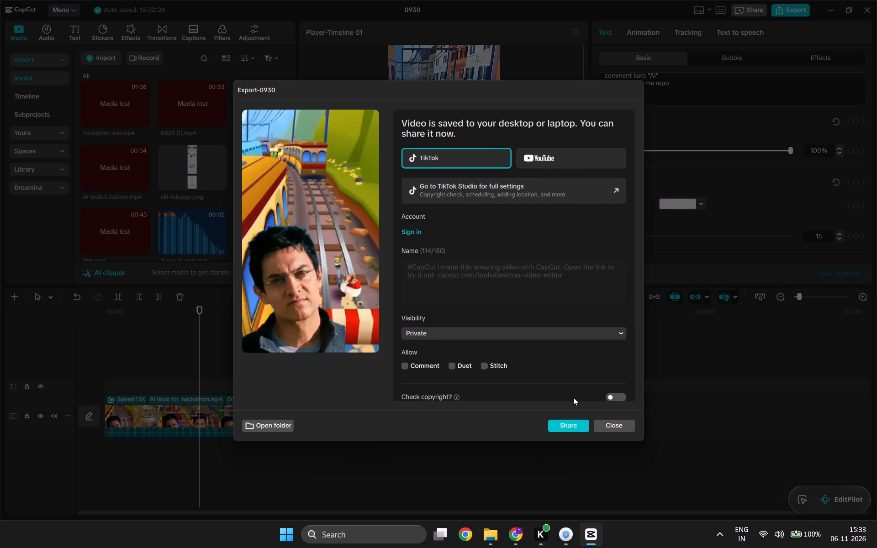
pyautogui.click(616, 431)
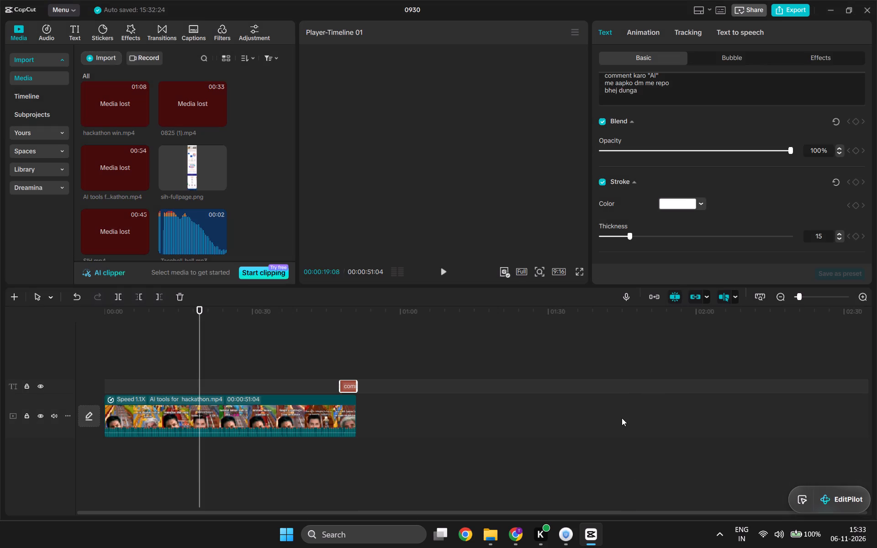
# Close project 0930 and exit CapCut.
pyautogui.click(859, 10)
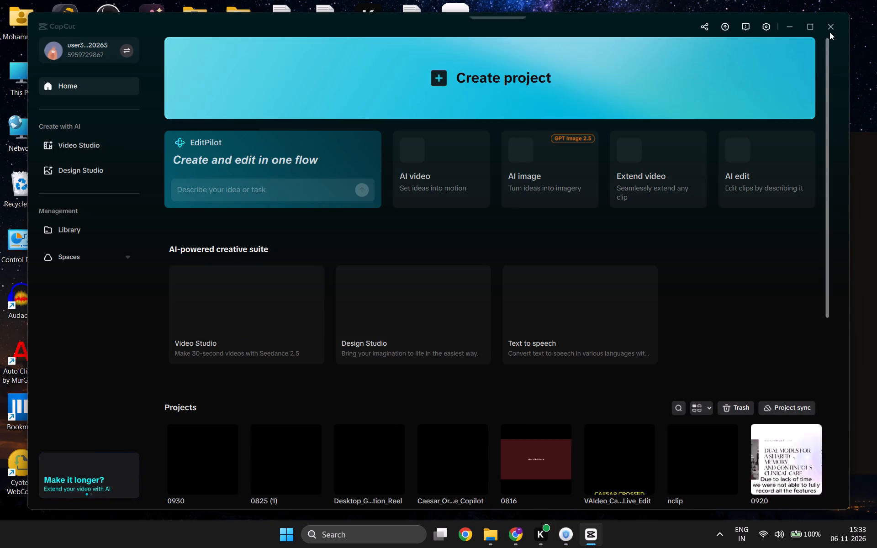
pyautogui.click(829, 32)
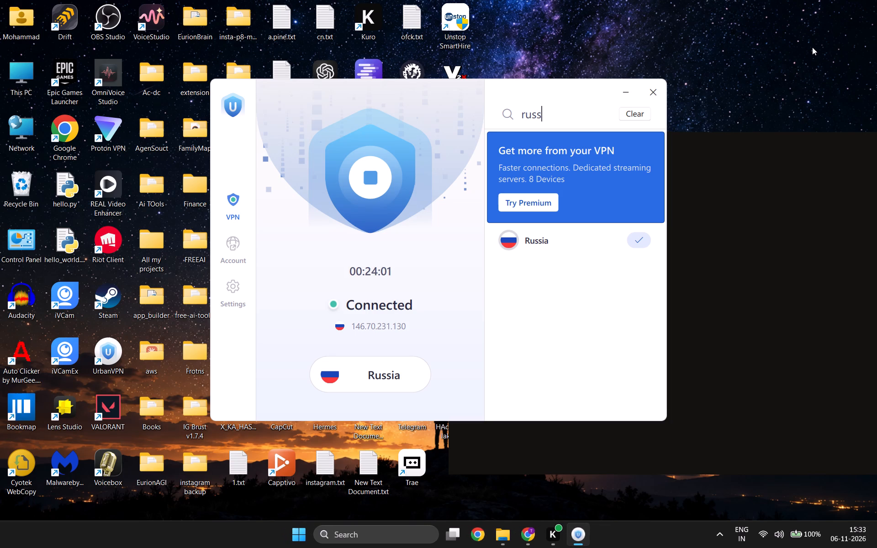